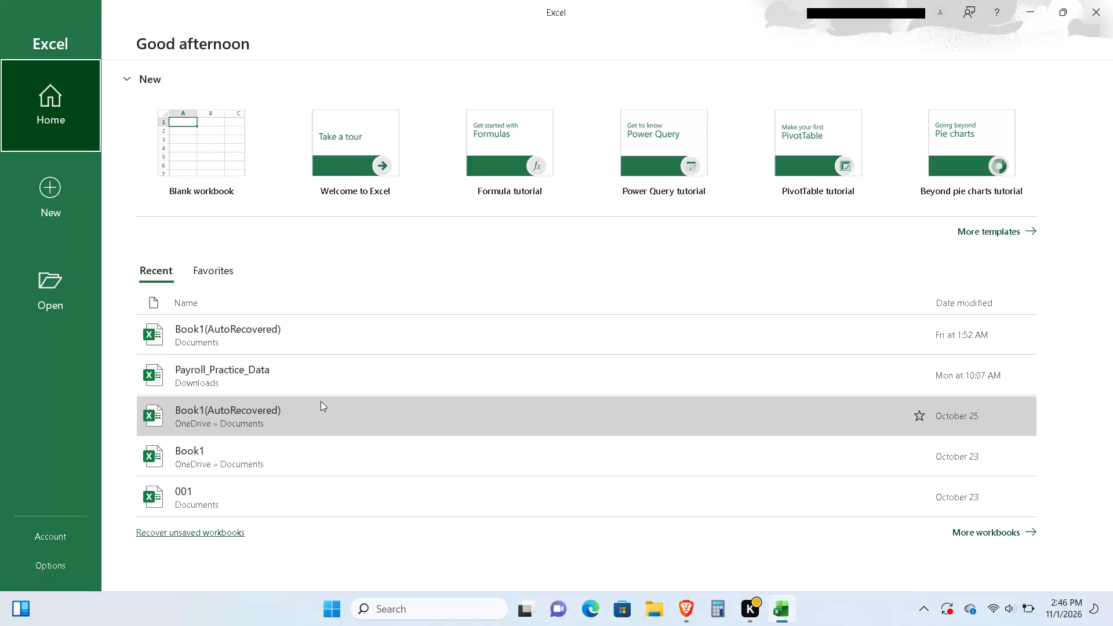
Open the recent workbook Book1 from the OneDrive Documents folder.
left_click(308, 439)
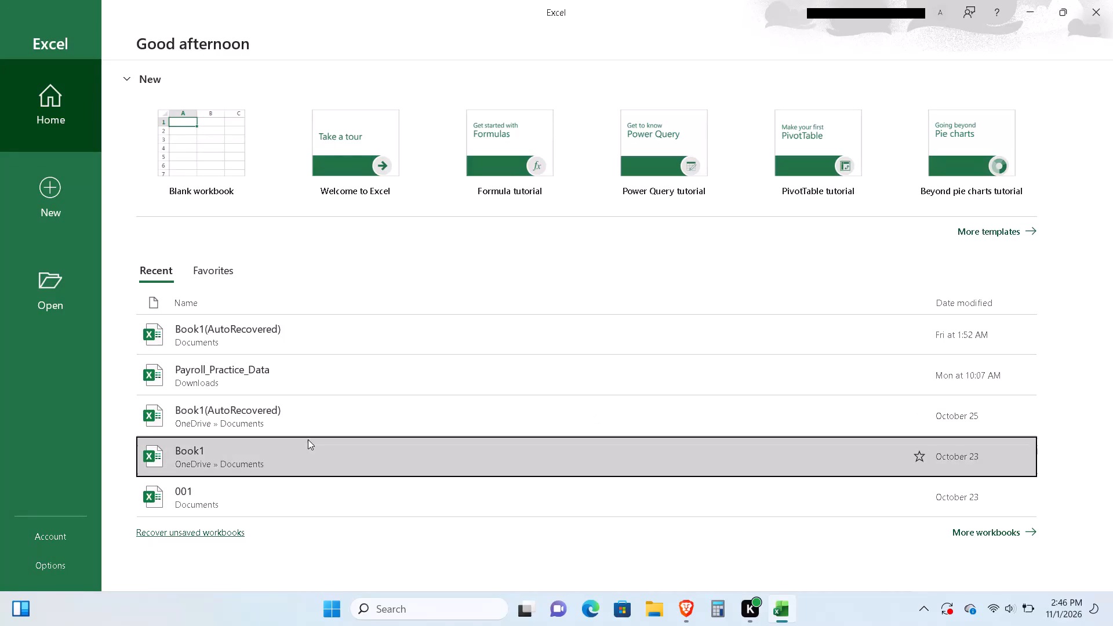
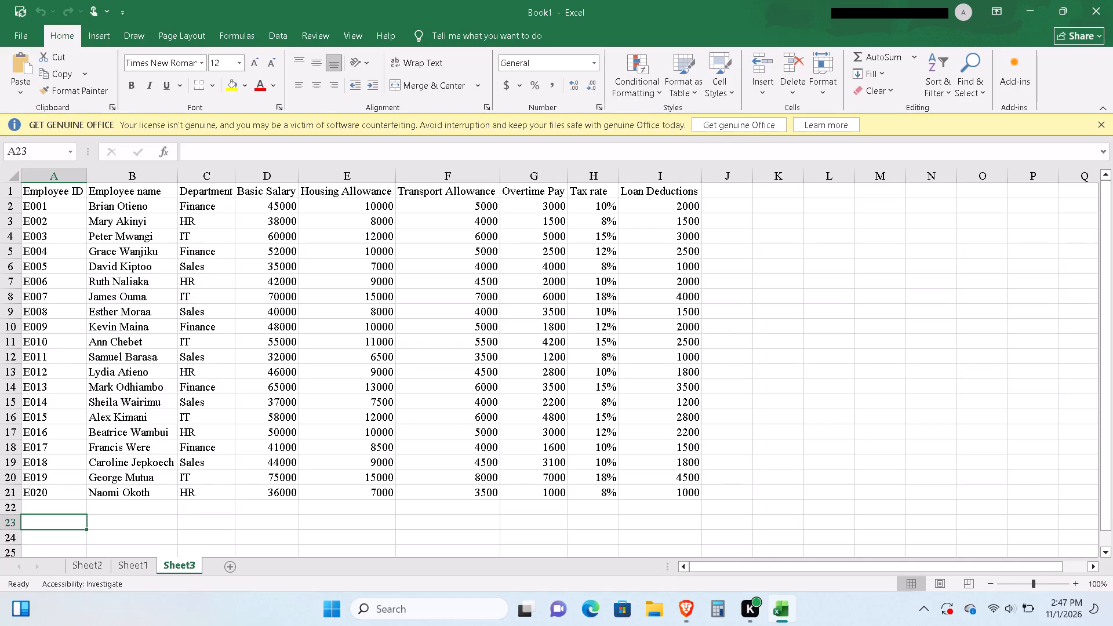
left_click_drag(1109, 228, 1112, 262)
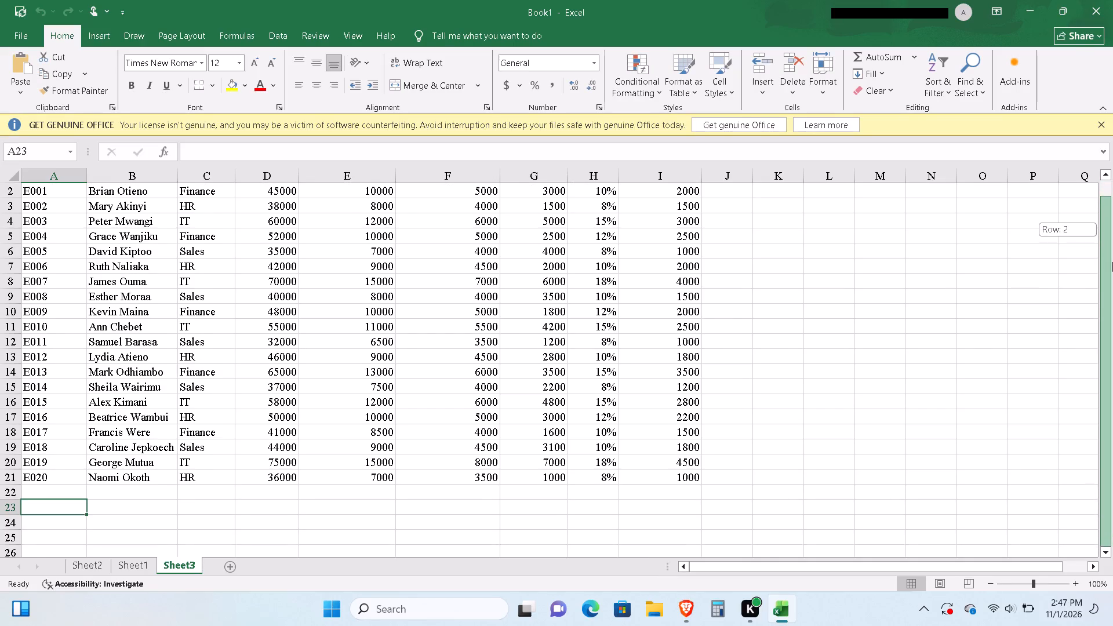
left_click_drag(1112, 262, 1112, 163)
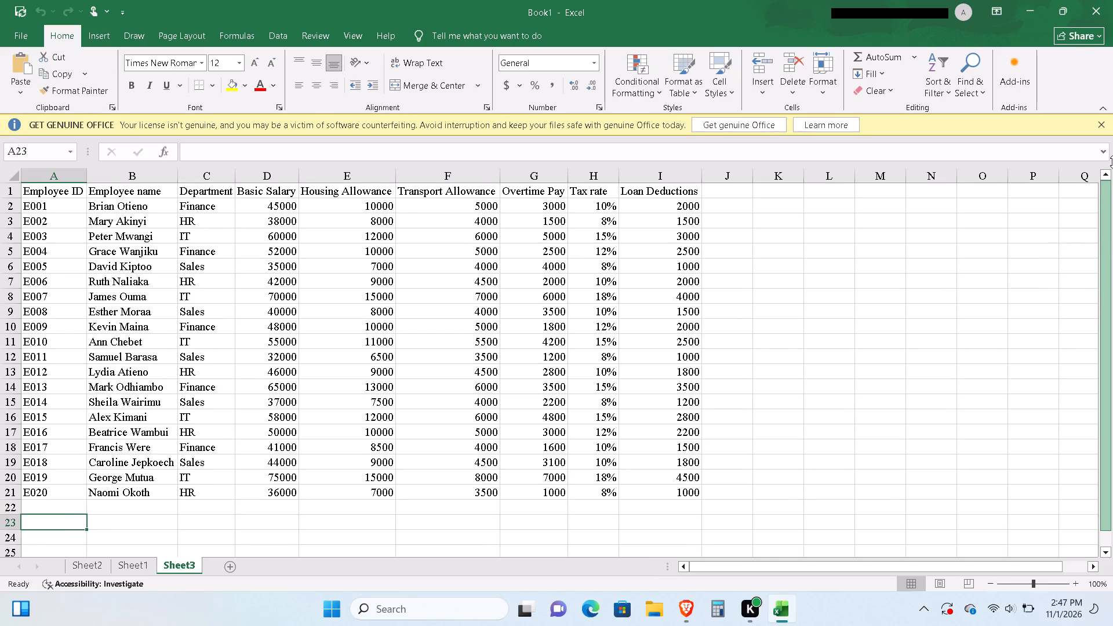
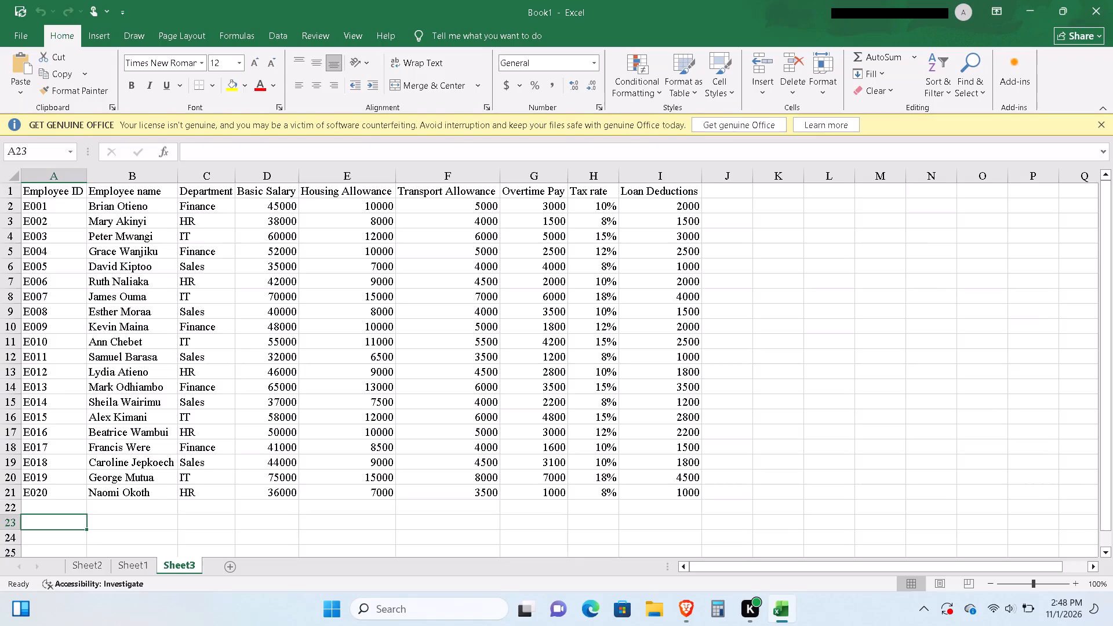
Open the Windows quick settings to view the network and battery status.
left_click(995, 615)
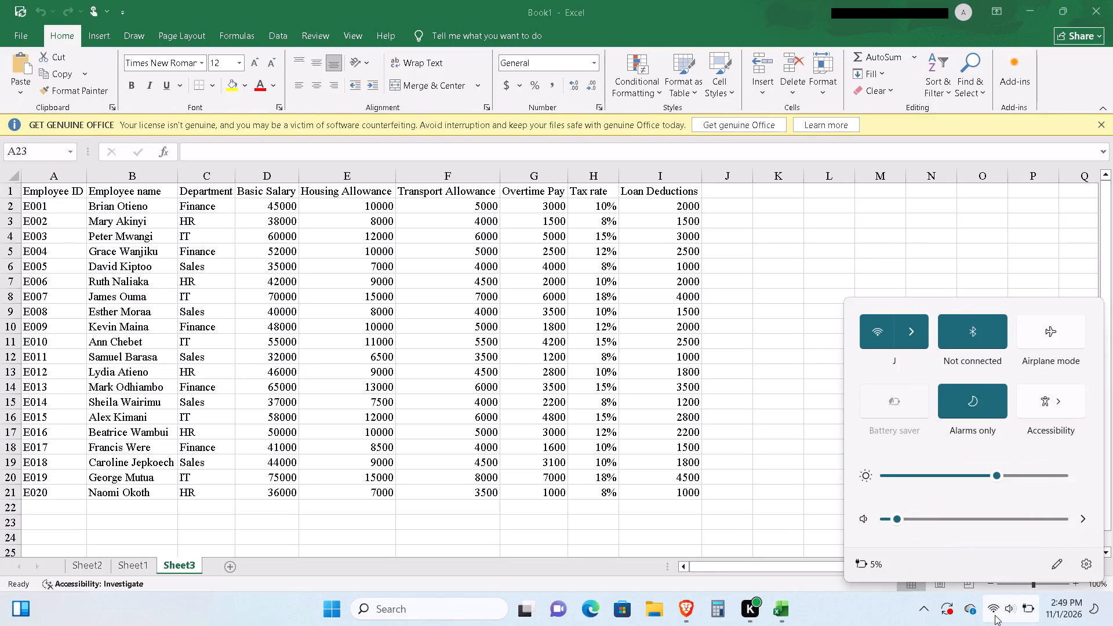
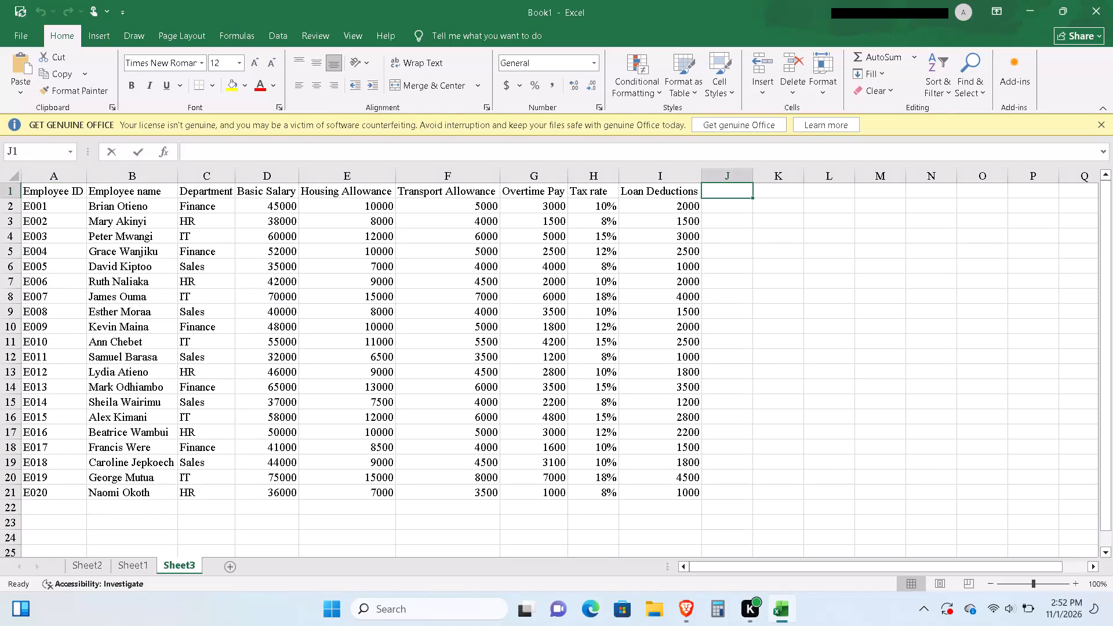
Enter the header Gross Salary in cell J1 and fit column J's width to the text.
type("s")
key("space")
type("Salary")
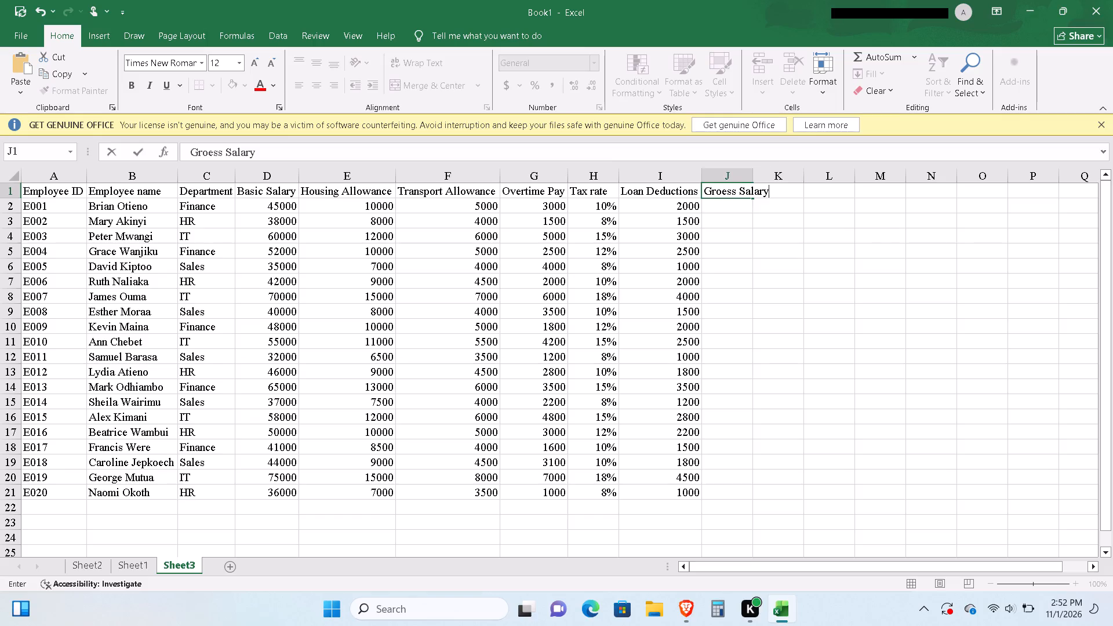
left_click(729, 197)
key("BackSpace")
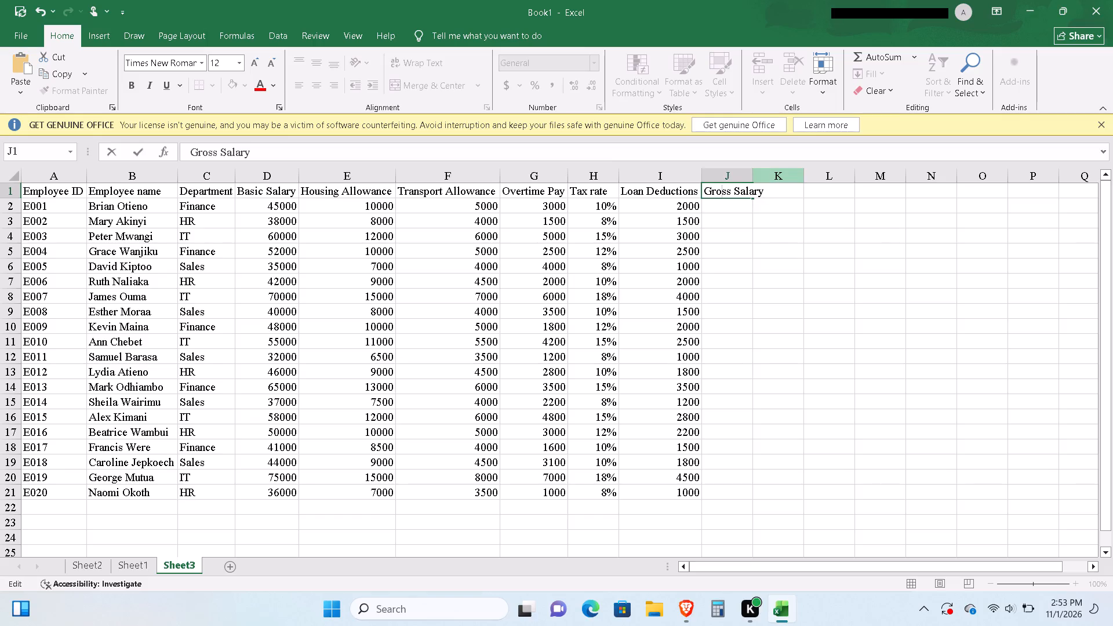
double_click(752, 179)
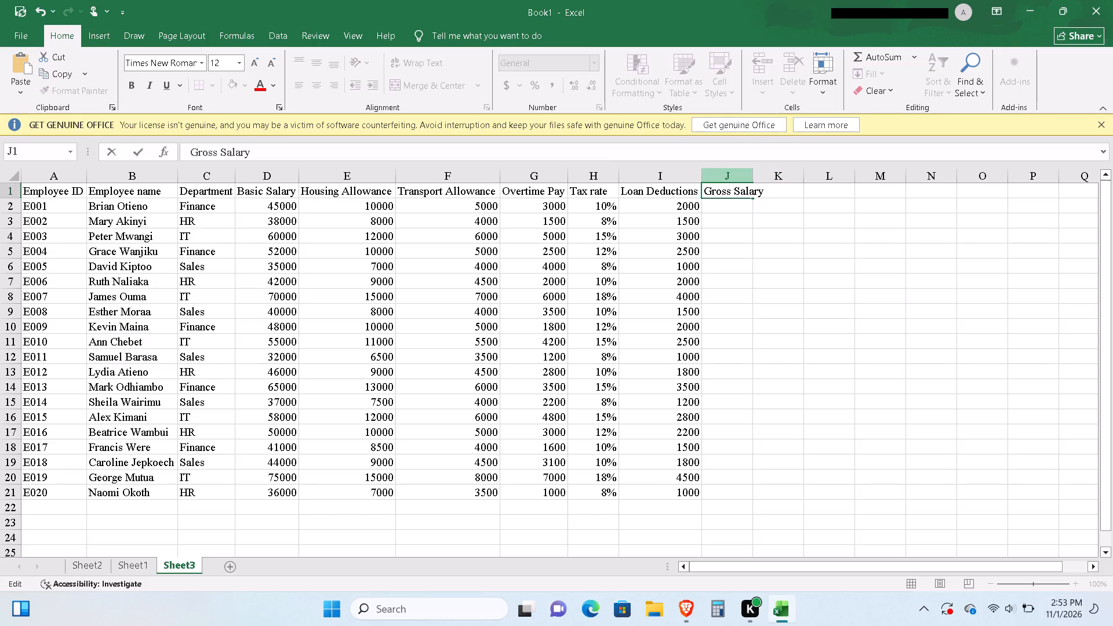
double_click(752, 179)
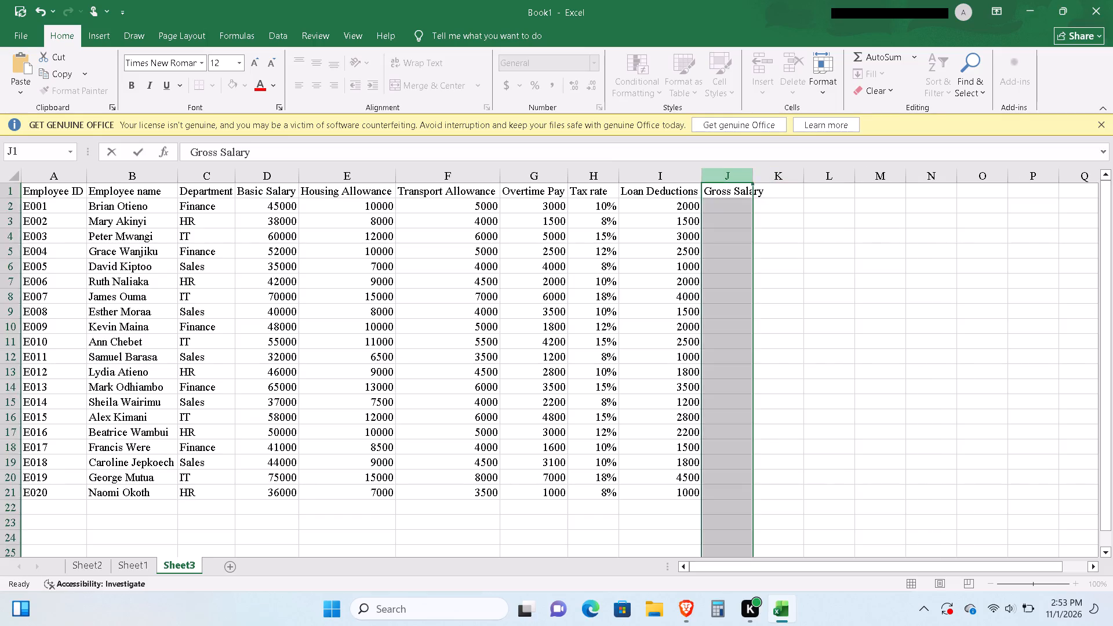
Calculate the first employee's gross salary in J2 with the formula =D2+E2+F2+G2.
left_click(746, 208)
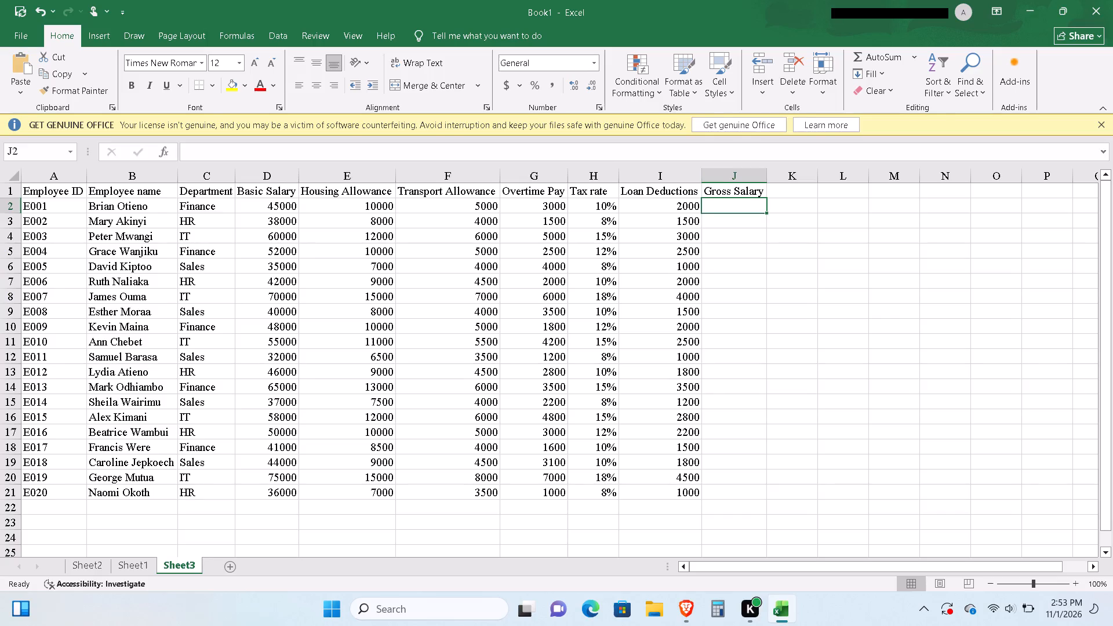
key("equal")
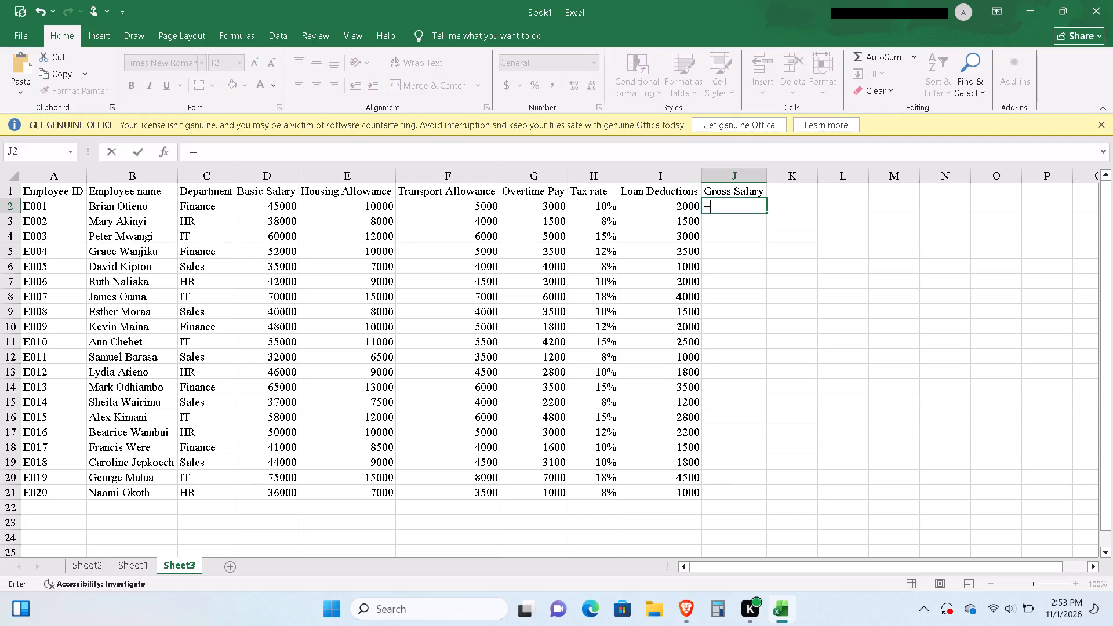
left_click(292, 206)
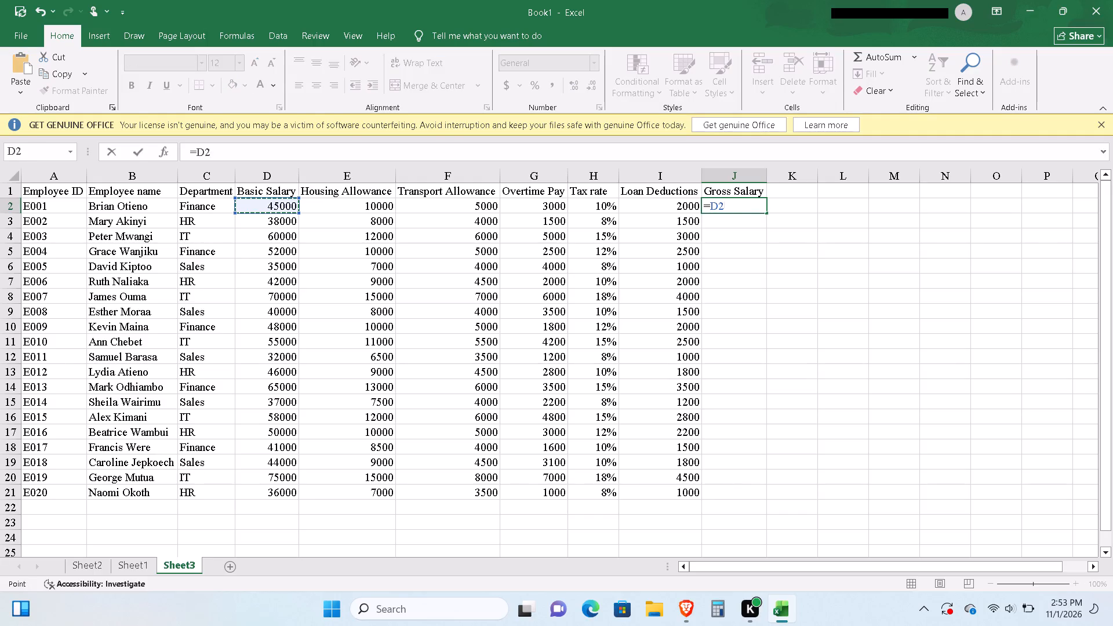
key("plus")
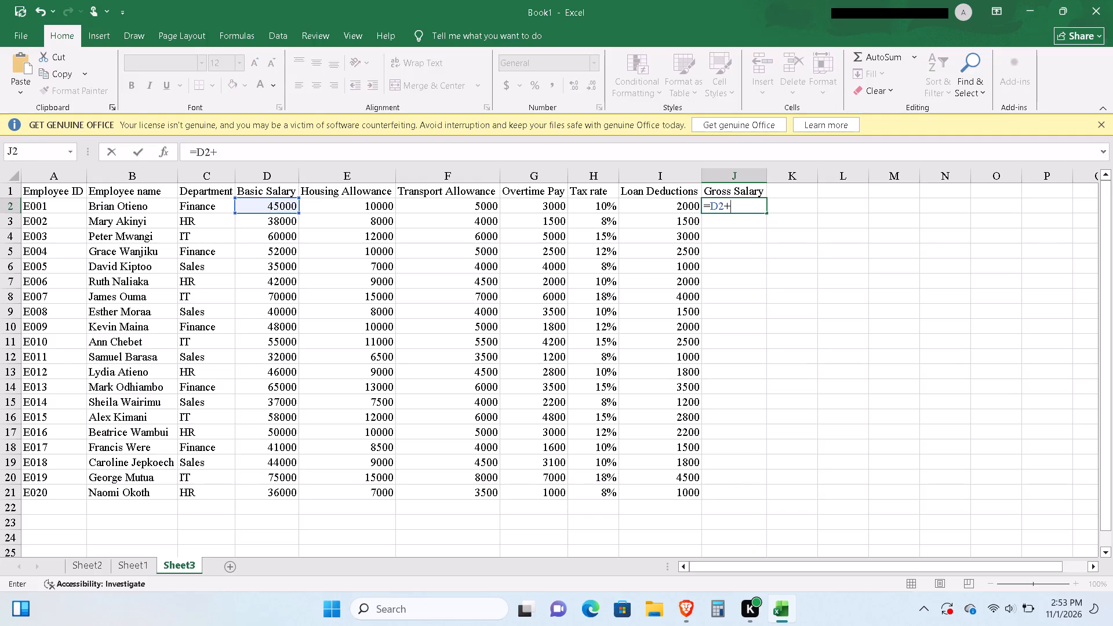
left_click(346, 209)
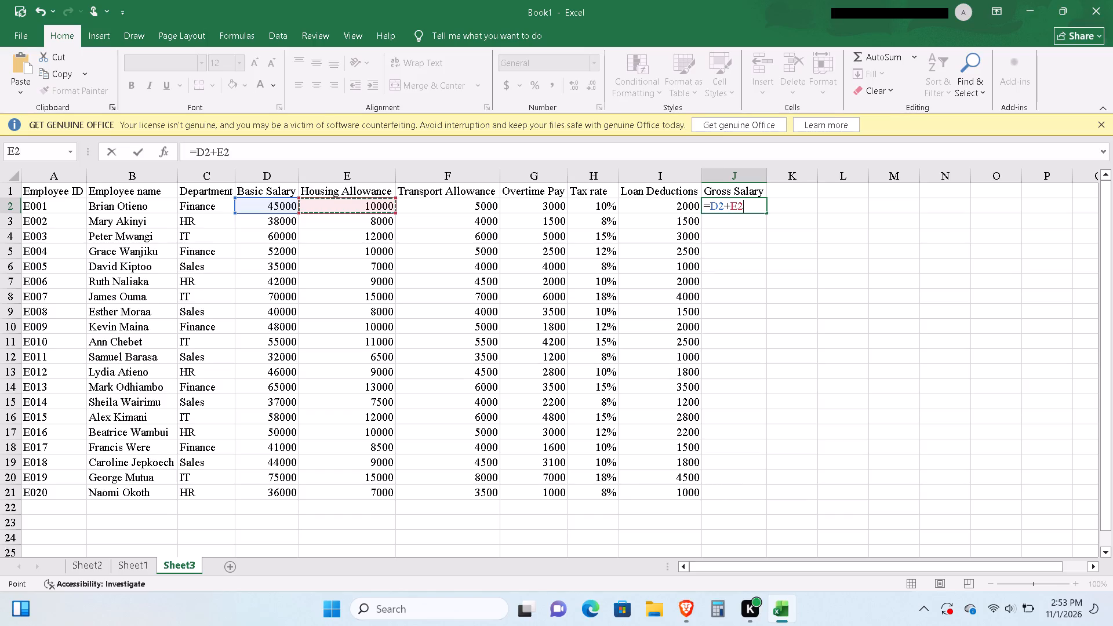
key("plus")
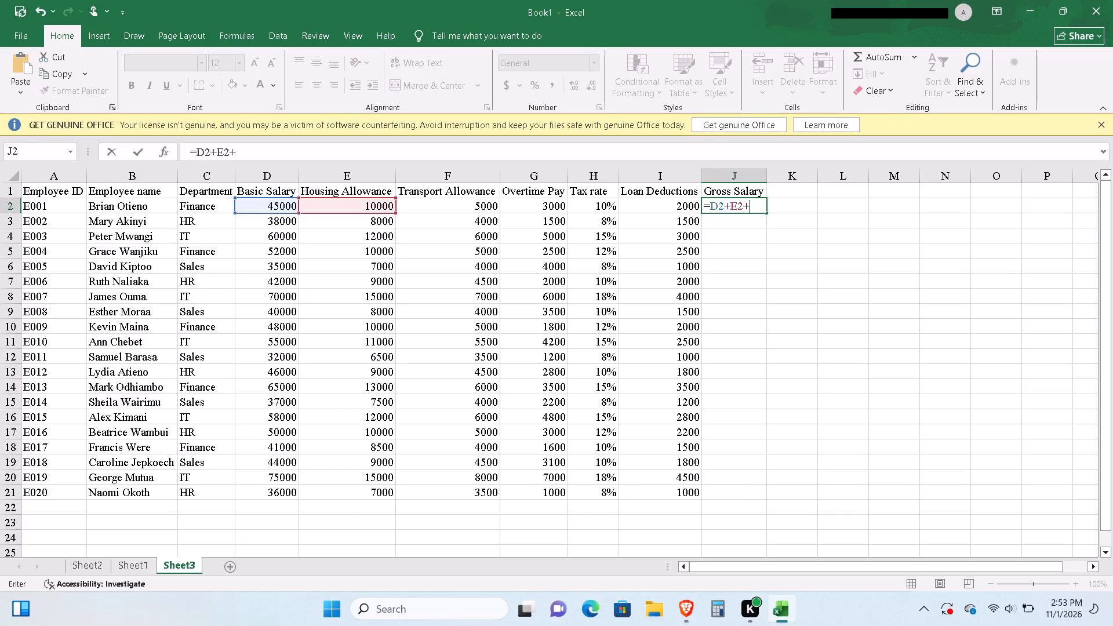
left_click(434, 208)
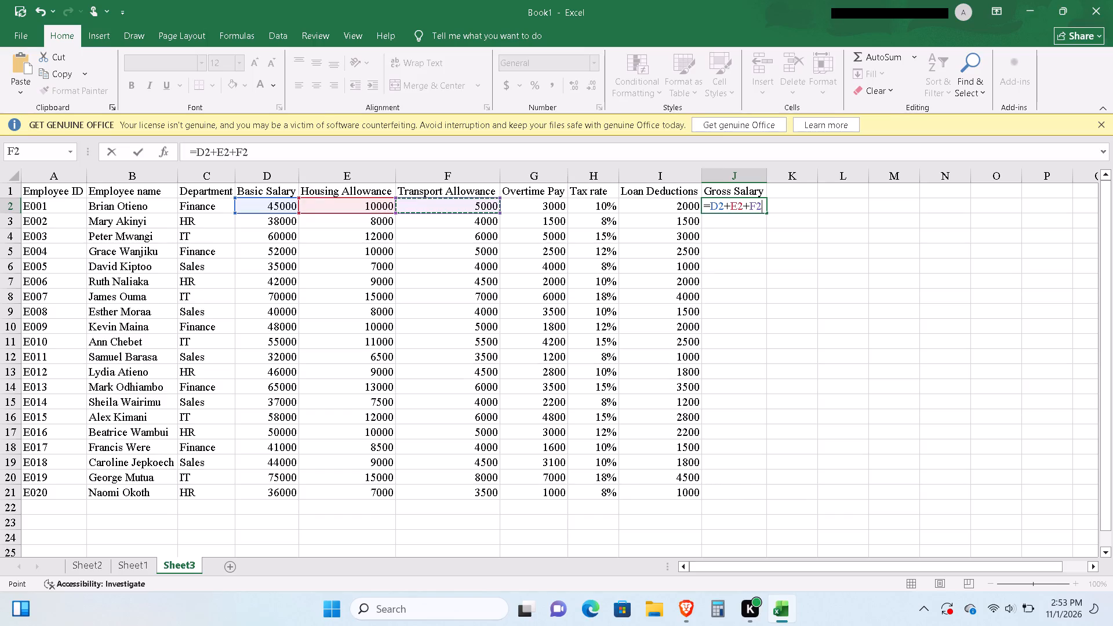
key("plus")
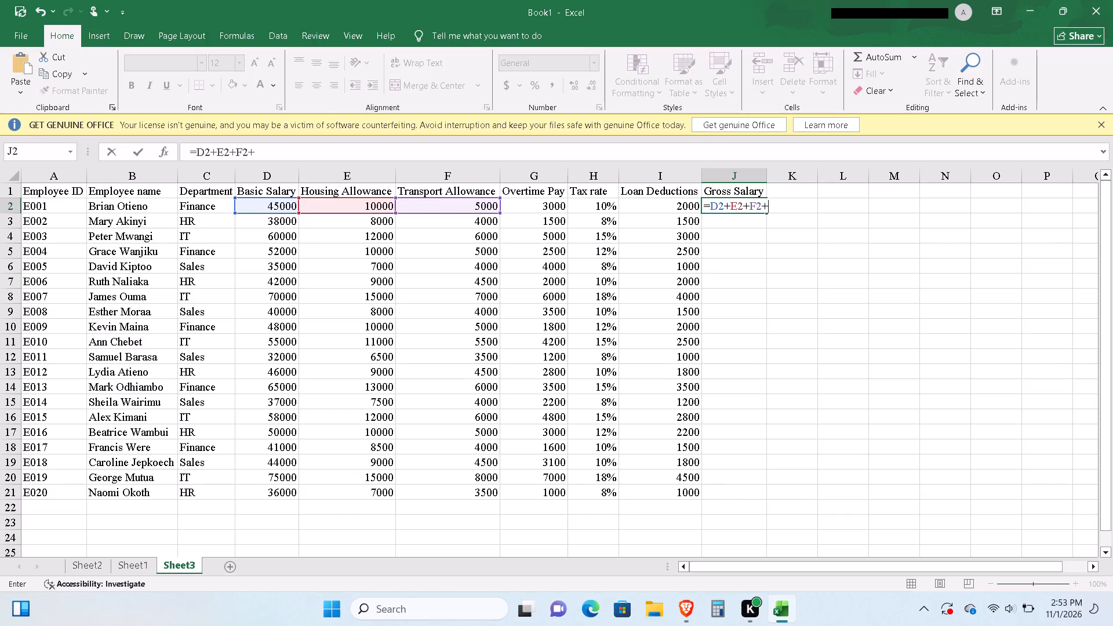
left_click(528, 208)
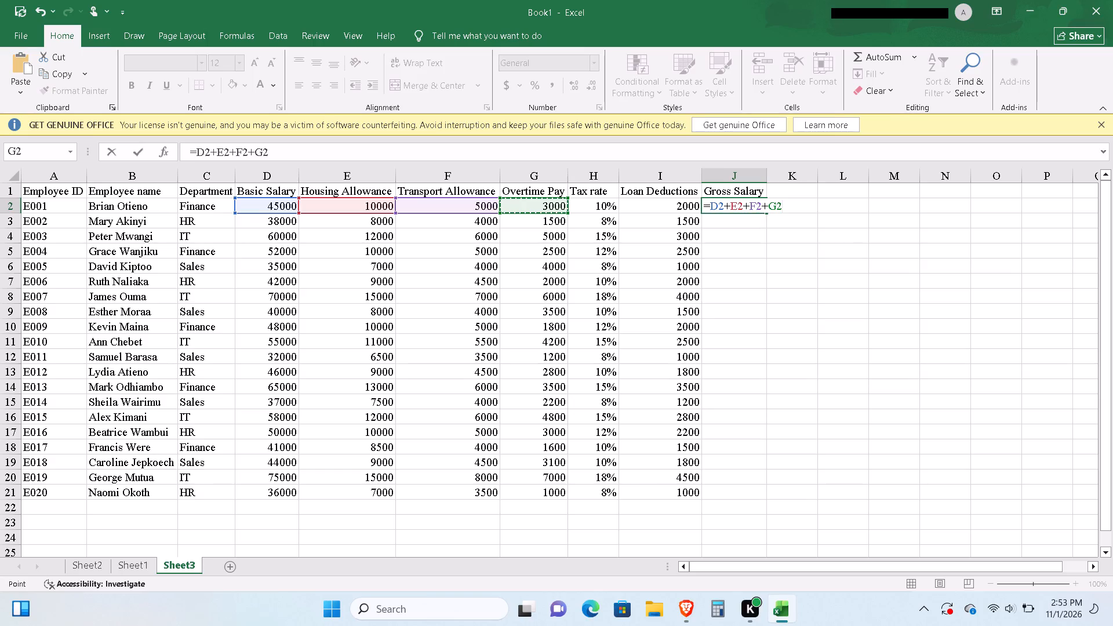
key("Return")
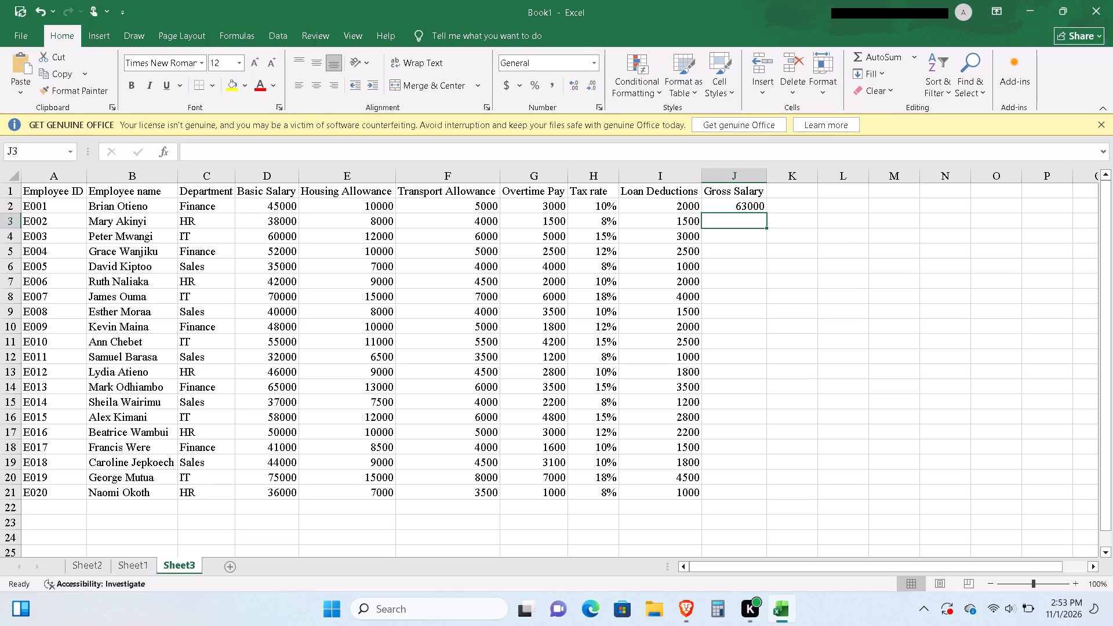
Fill the Gross Salary formula from J2 down through J21 for all employees.
left_click(755, 205)
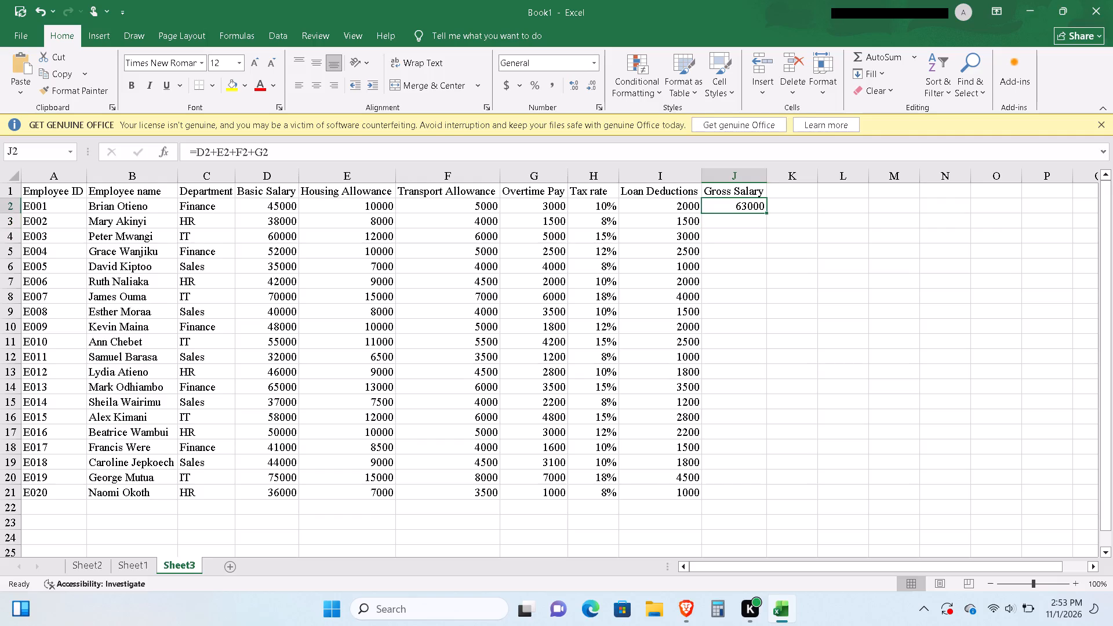
left_click_drag(766, 213, 779, 335)
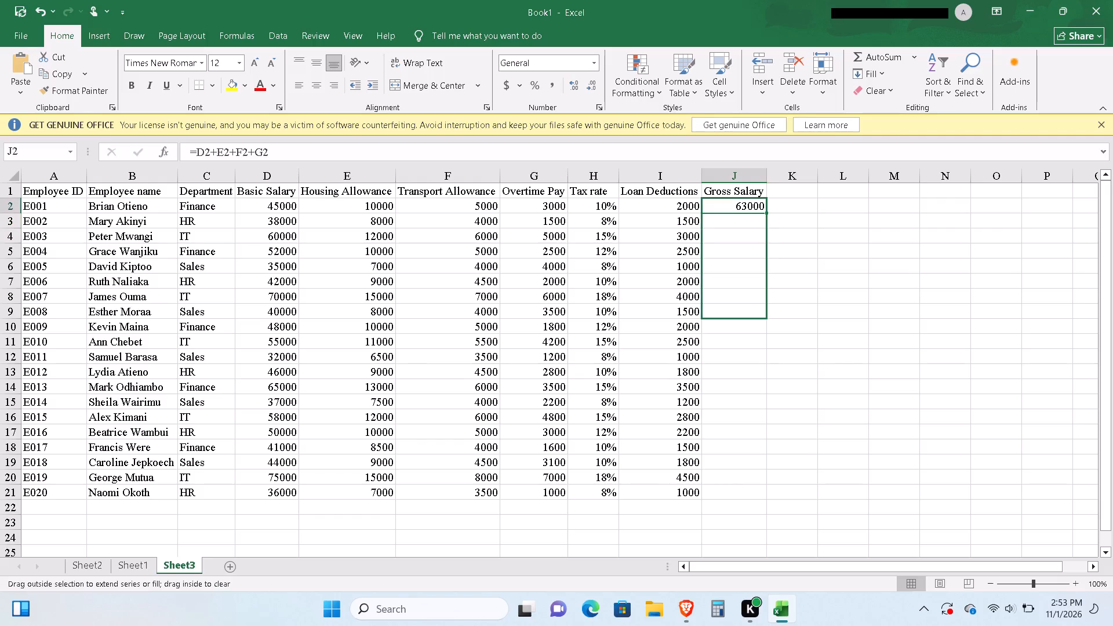
left_click_drag(779, 335, 767, 501)
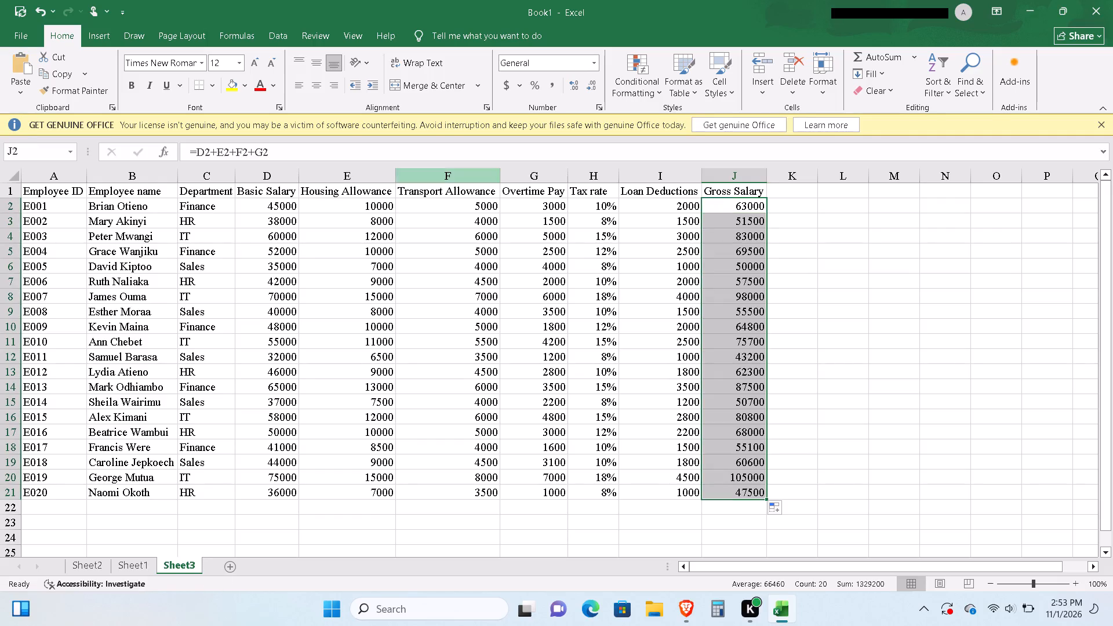
Apply the comma number style to the Basic Salary values in D2:D21.
left_click_drag(292, 202, 295, 333)
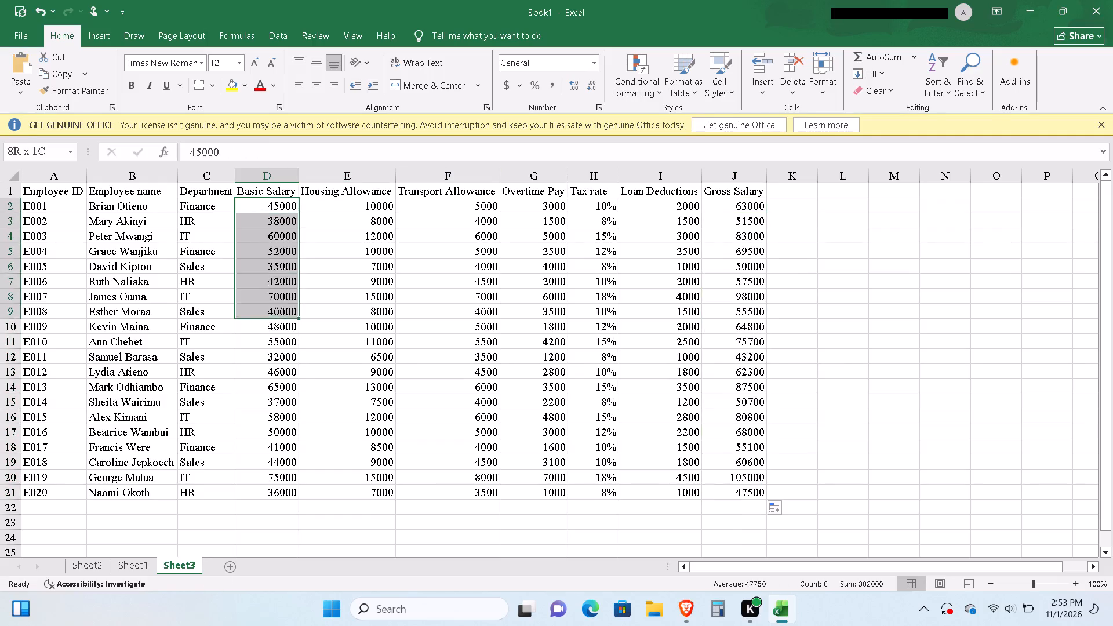
left_click_drag(295, 333, 288, 493)
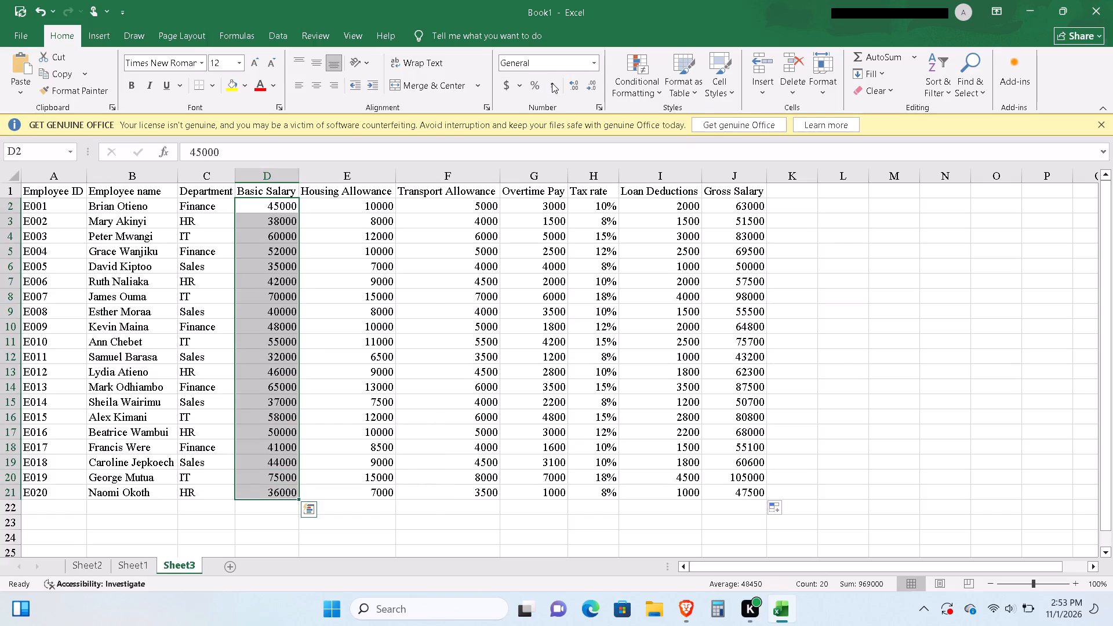
left_click(592, 66)
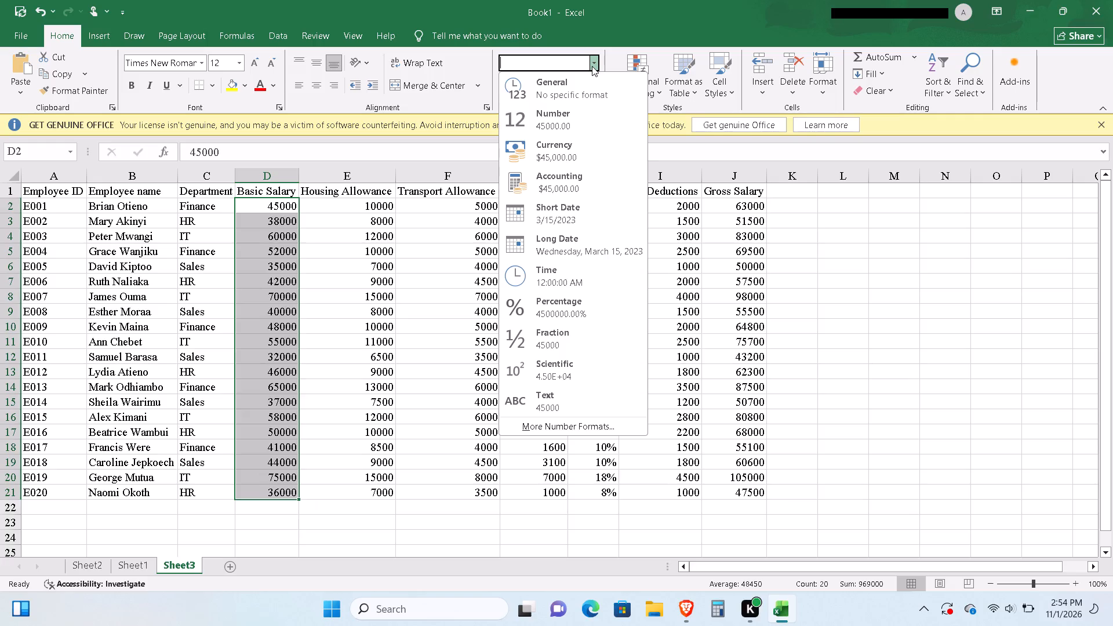
left_click(592, 66)
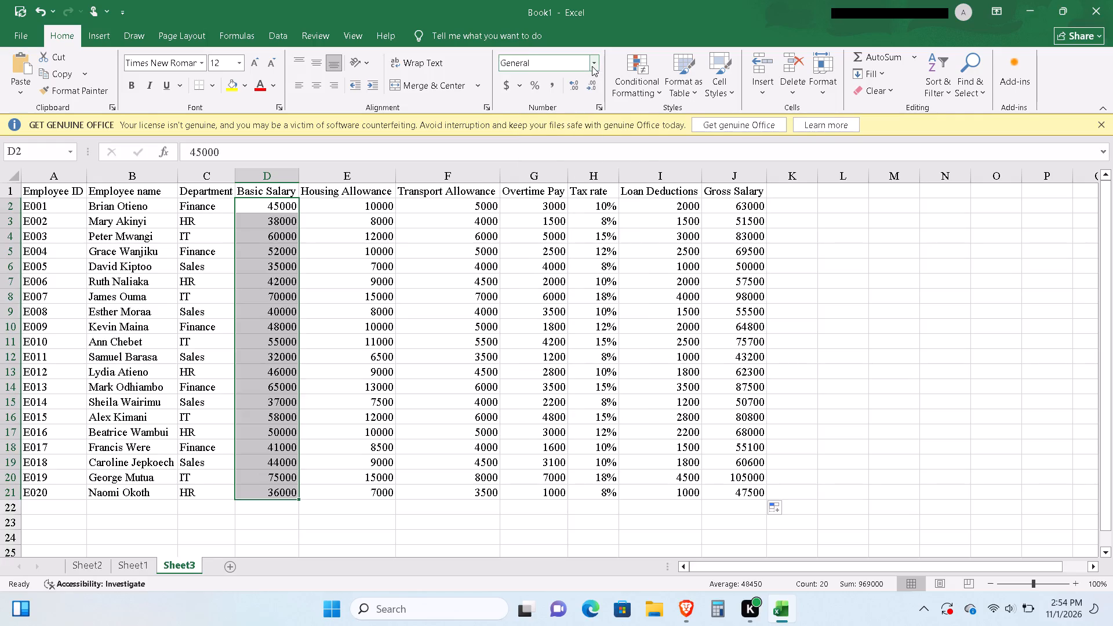
left_click(555, 86)
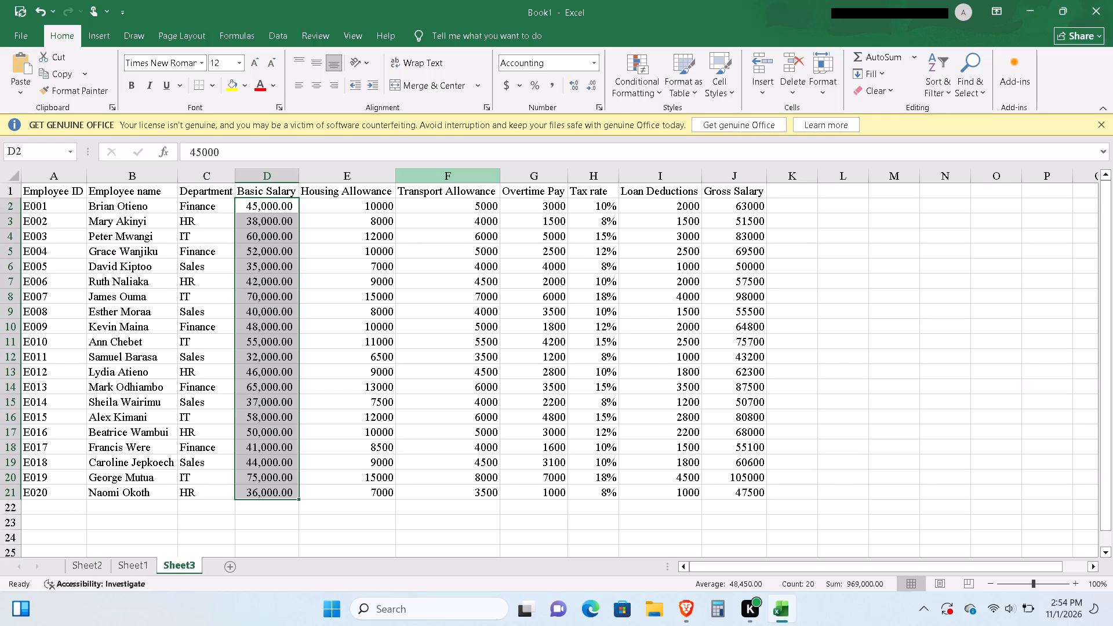
Apply the comma number style to the Housing Allowance values in E2:E21.
left_click_drag(384, 203, 373, 394)
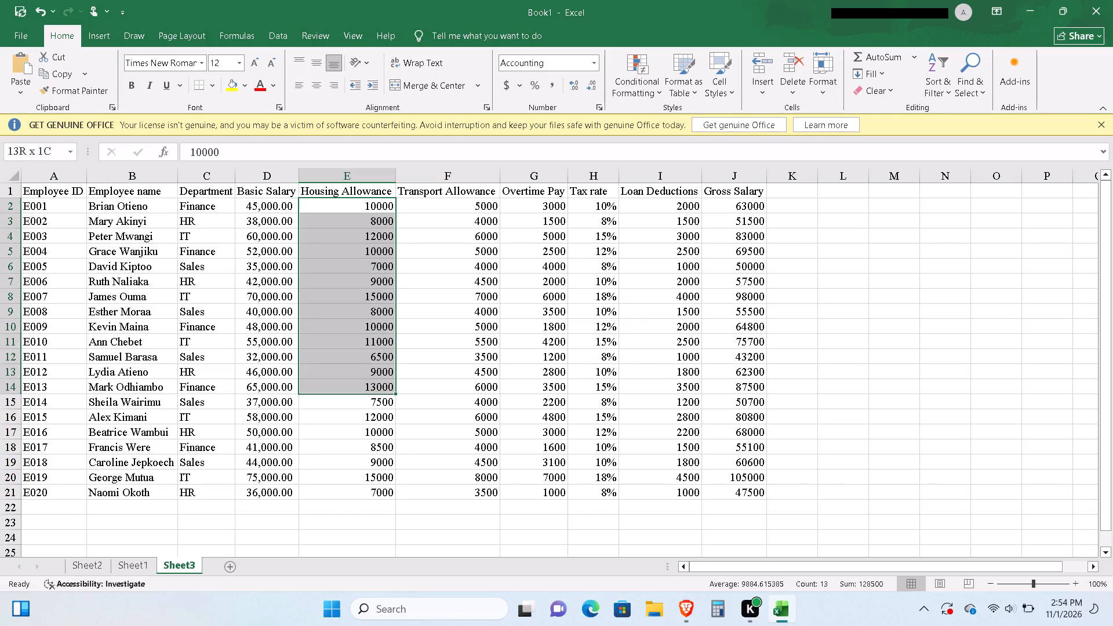
left_click_drag(373, 394, 382, 488)
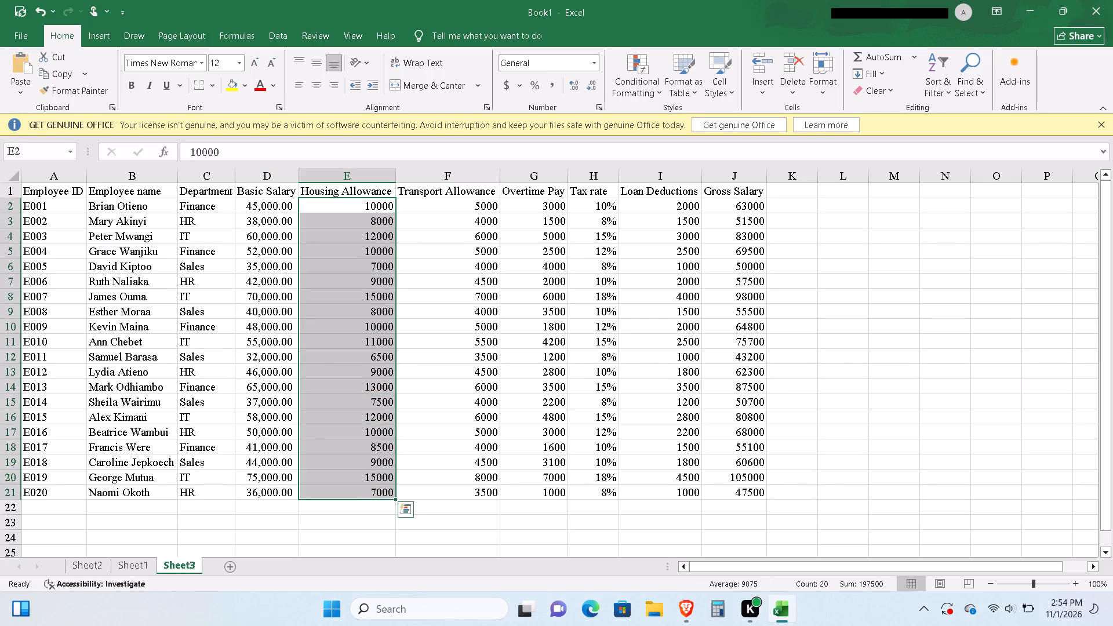
left_click(594, 65)
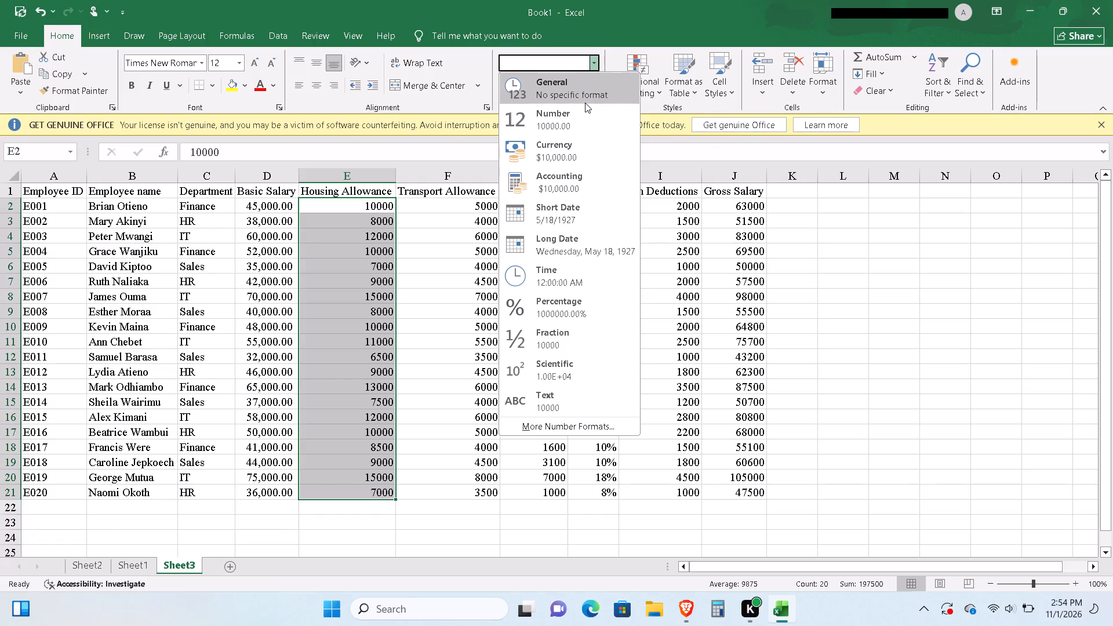
left_click(591, 65)
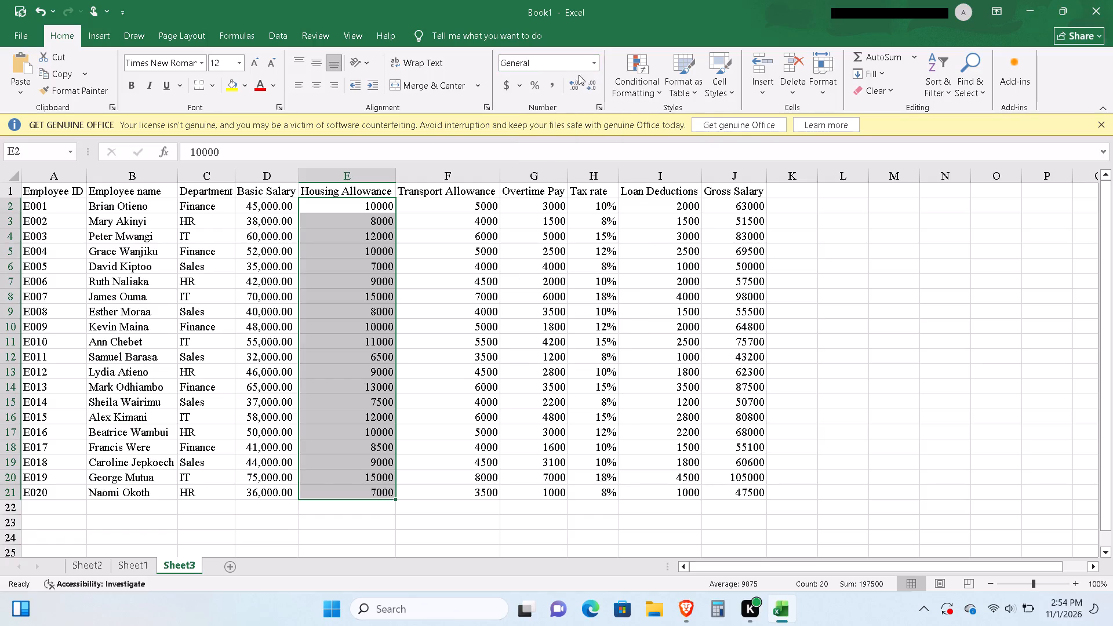
left_click(552, 85)
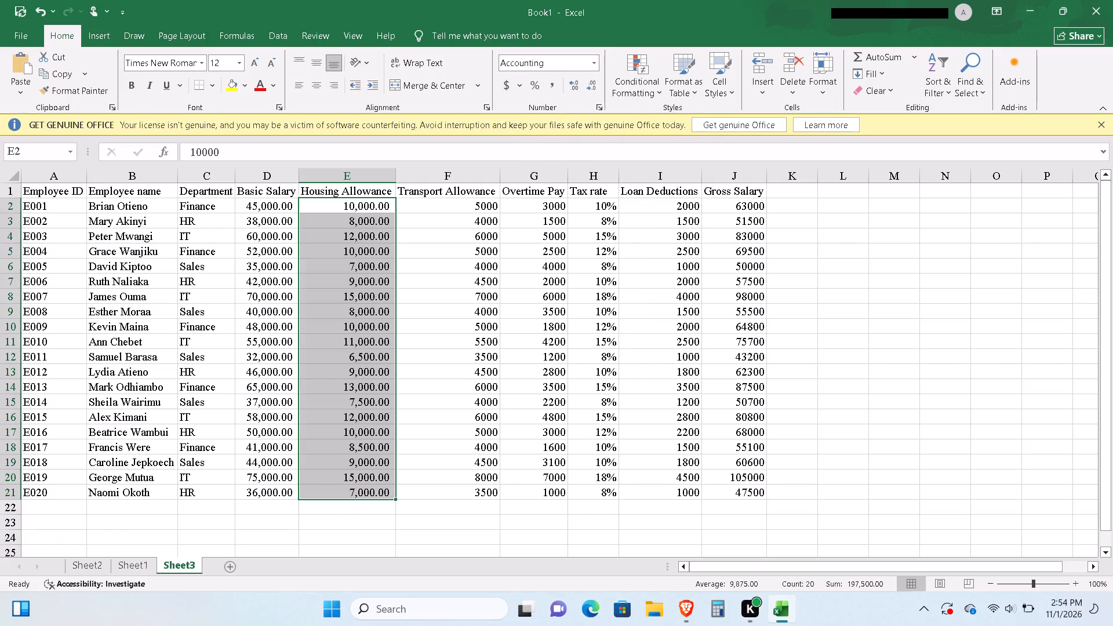
Fill the Transport Allowance of 5000 from F2 down through F21 and apply the comma number style to that range.
left_click(434, 200)
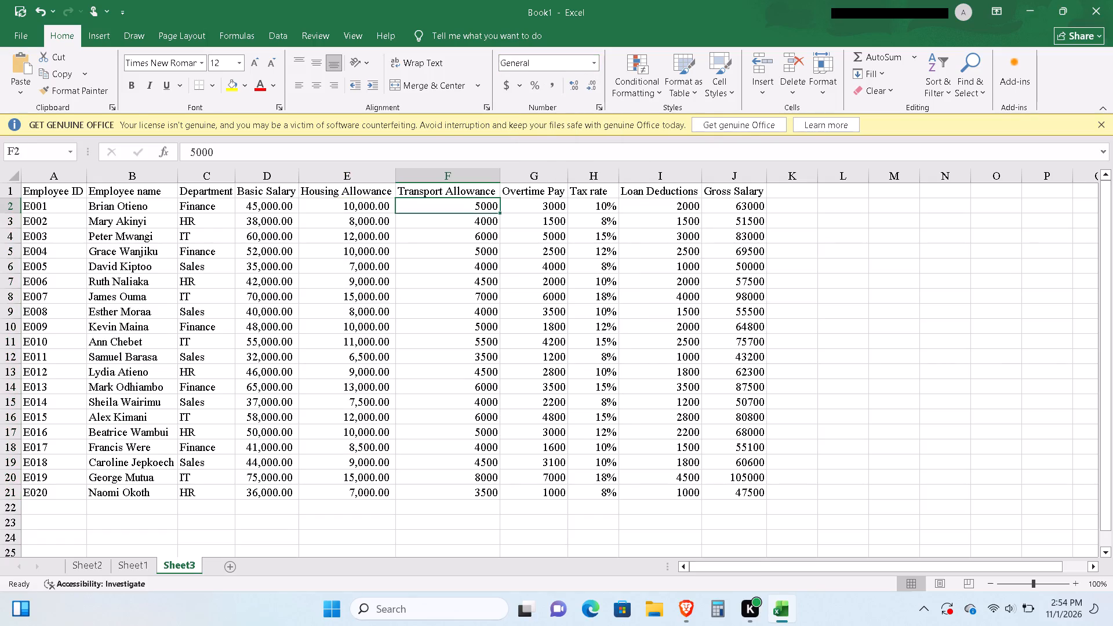
left_click_drag(497, 212, 481, 322)
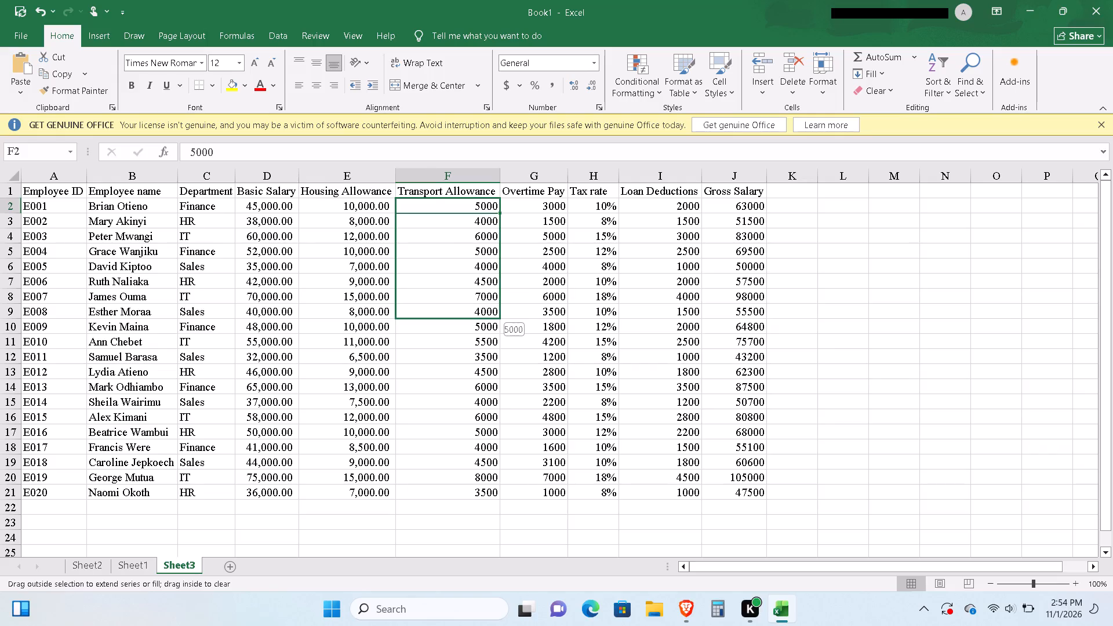
left_click_drag(481, 322, 485, 417)
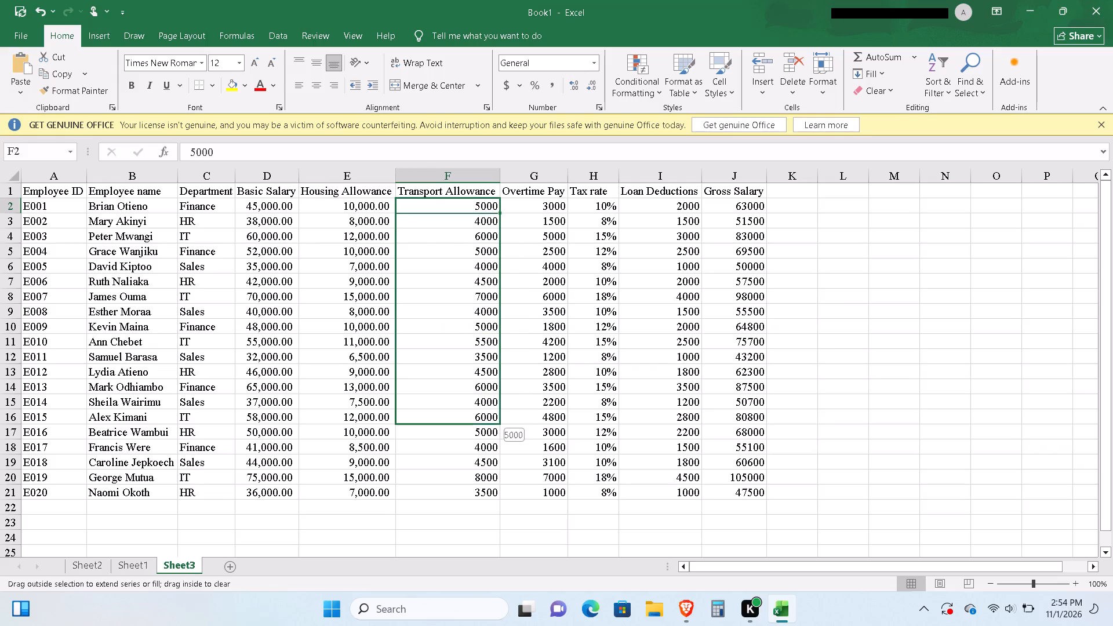
left_click_drag(485, 417, 489, 491)
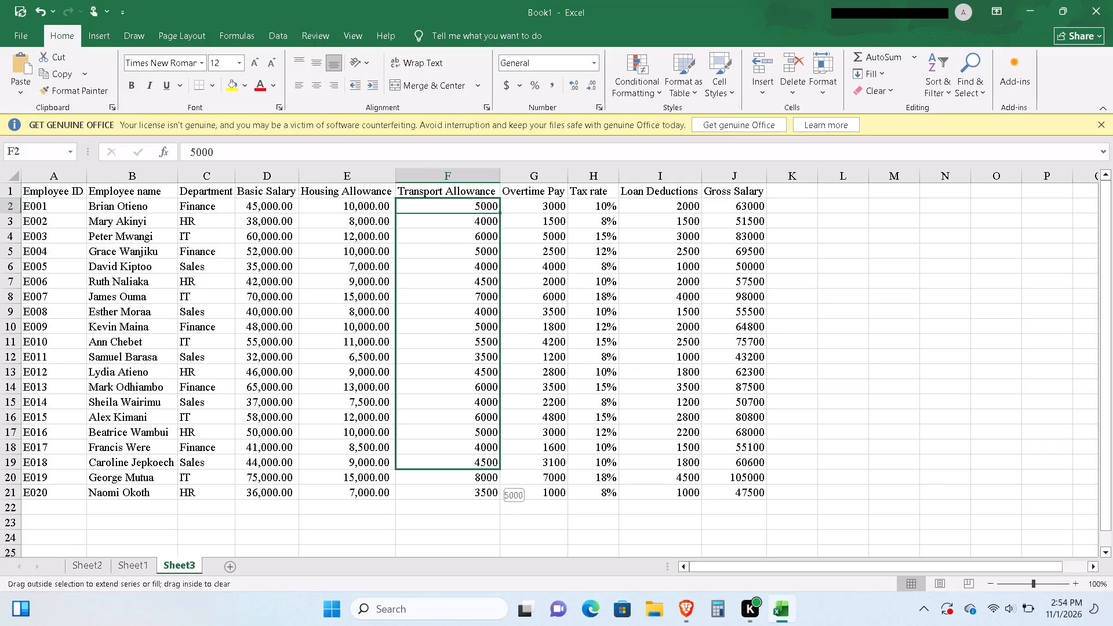
left_click_drag(489, 491, 488, 493)
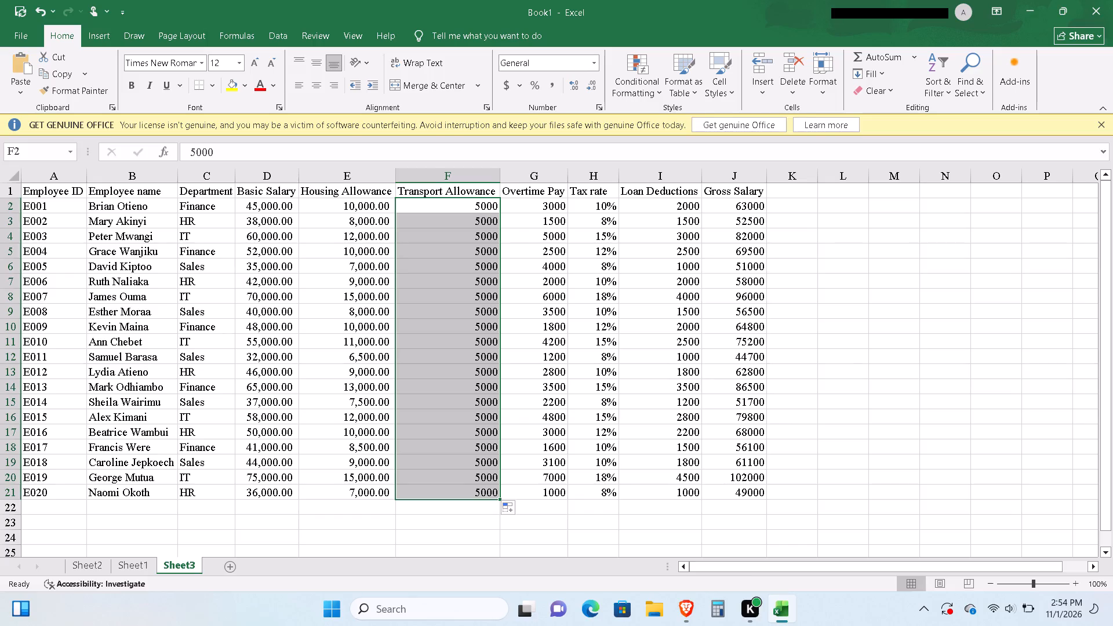
left_click(550, 83)
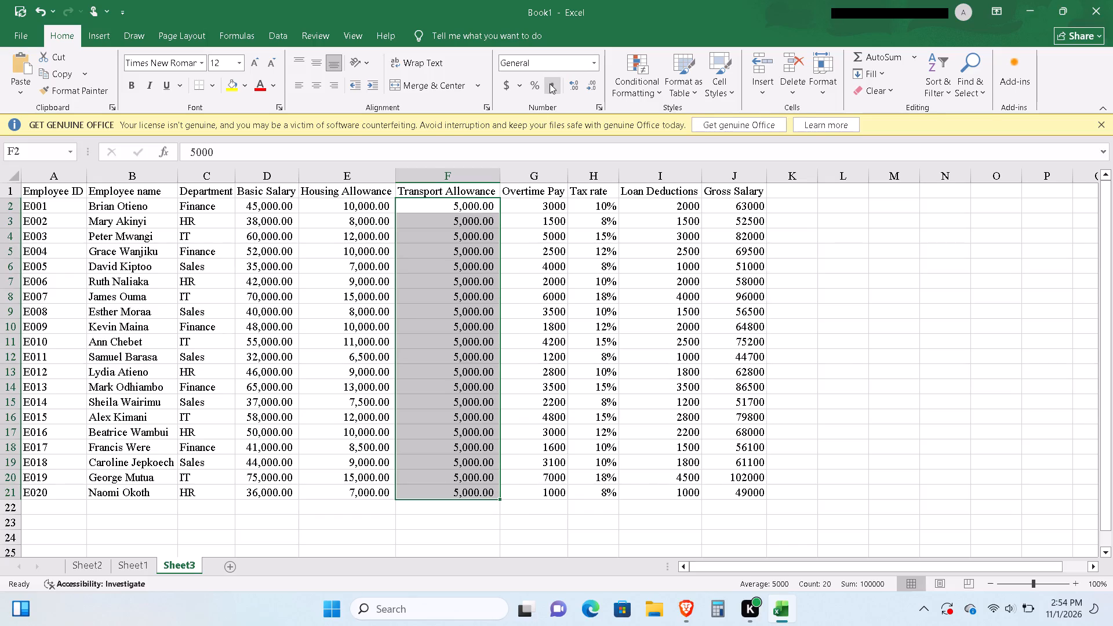
Fill the Overtime Pay of 3000 from G2 down through G21 and apply the comma number style to that range.
left_click(540, 200)
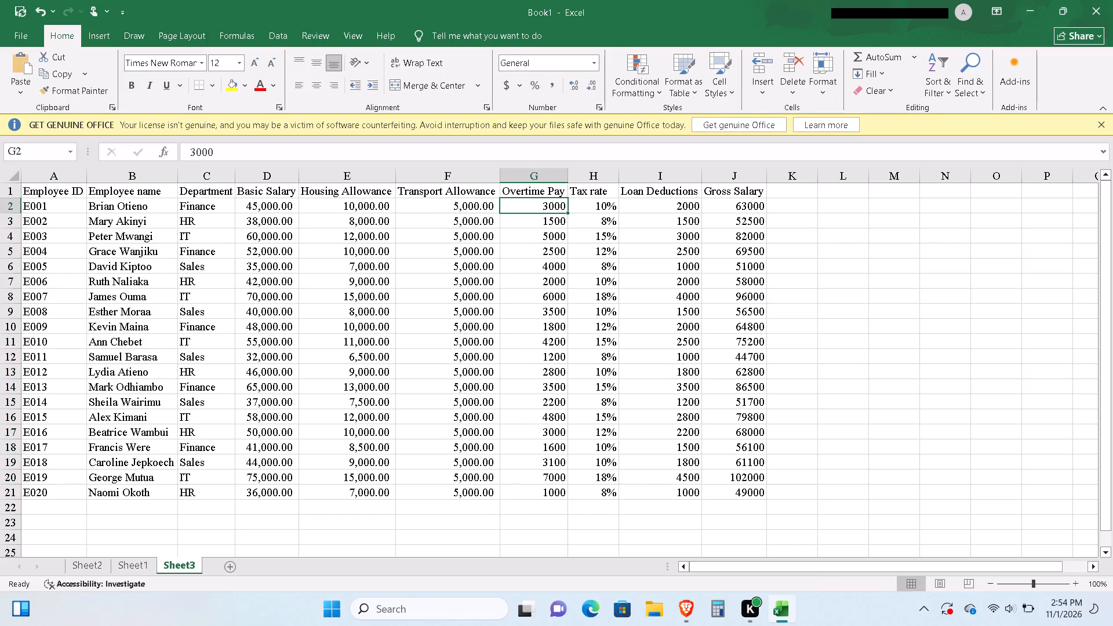
left_click_drag(568, 213, 565, 447)
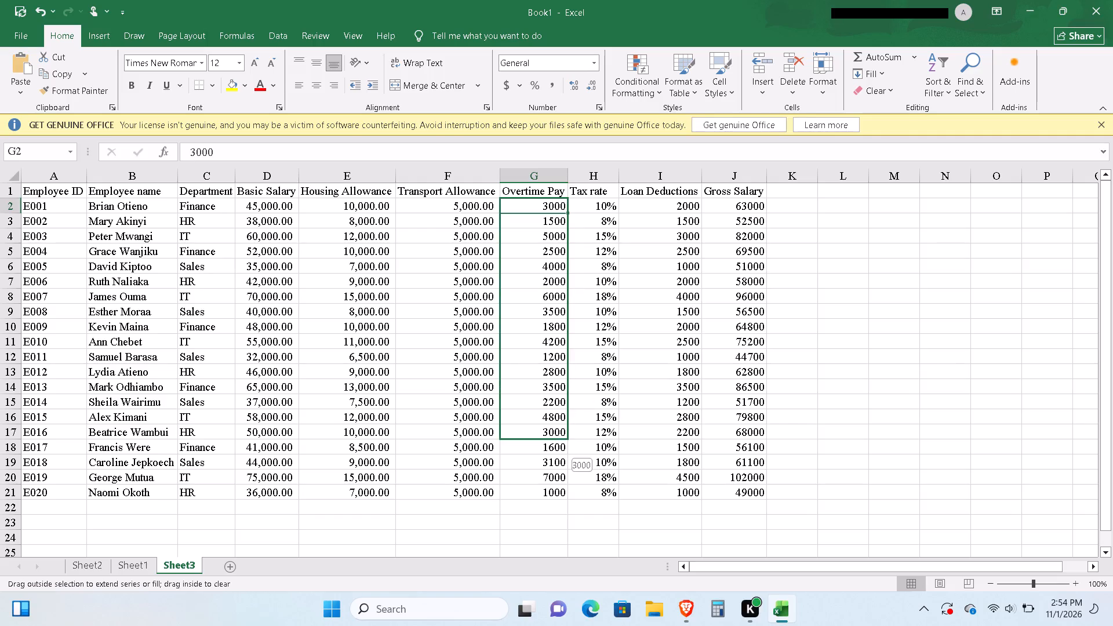
left_click_drag(565, 447, 562, 502)
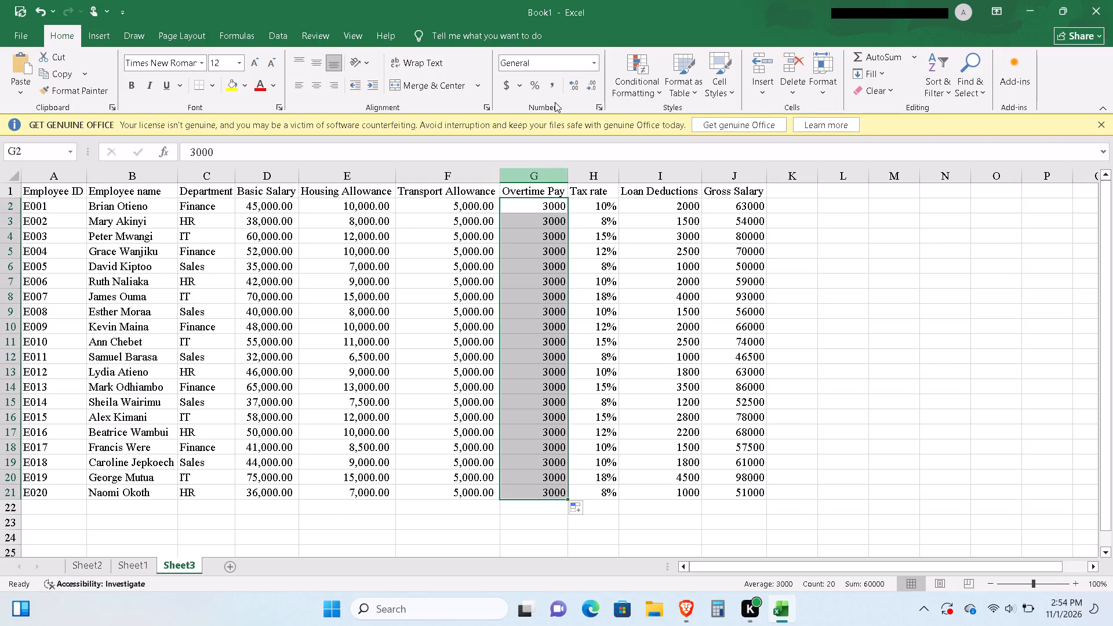
left_click(554, 92)
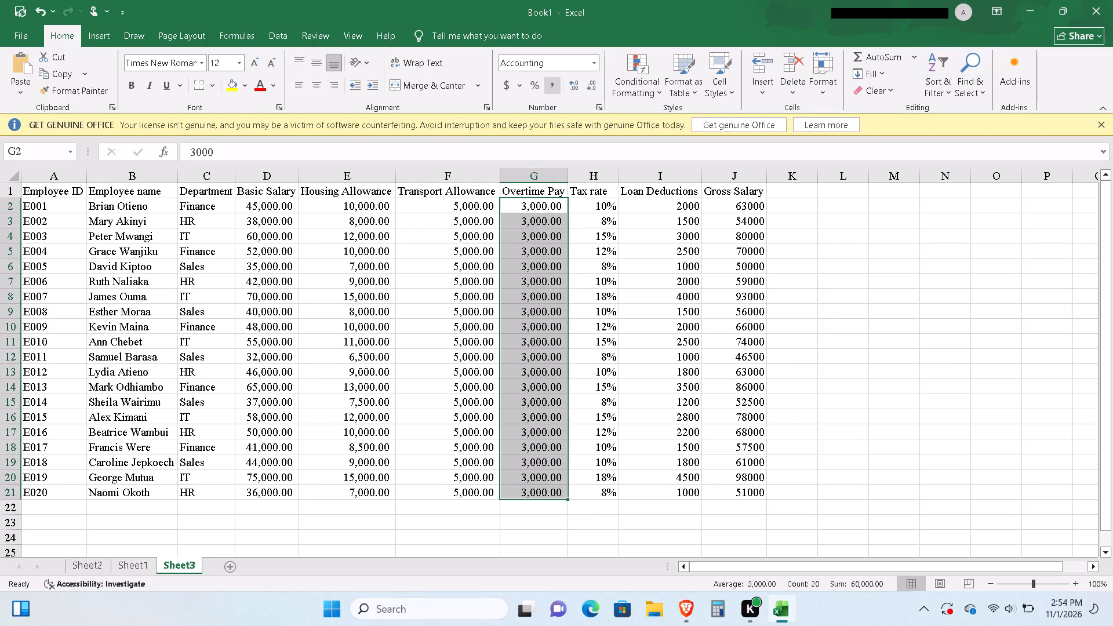
Fill the Loan Deductions value of 2000 from I2 down through I21 and apply the comma number style to that range.
left_click(673, 209)
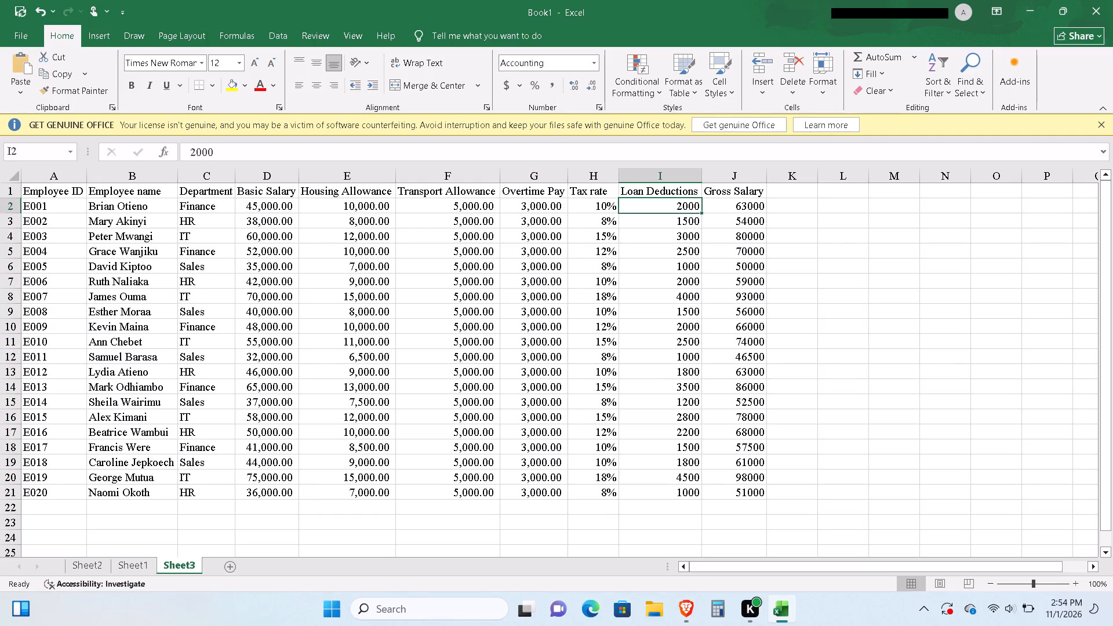
left_click_drag(699, 212, 694, 307)
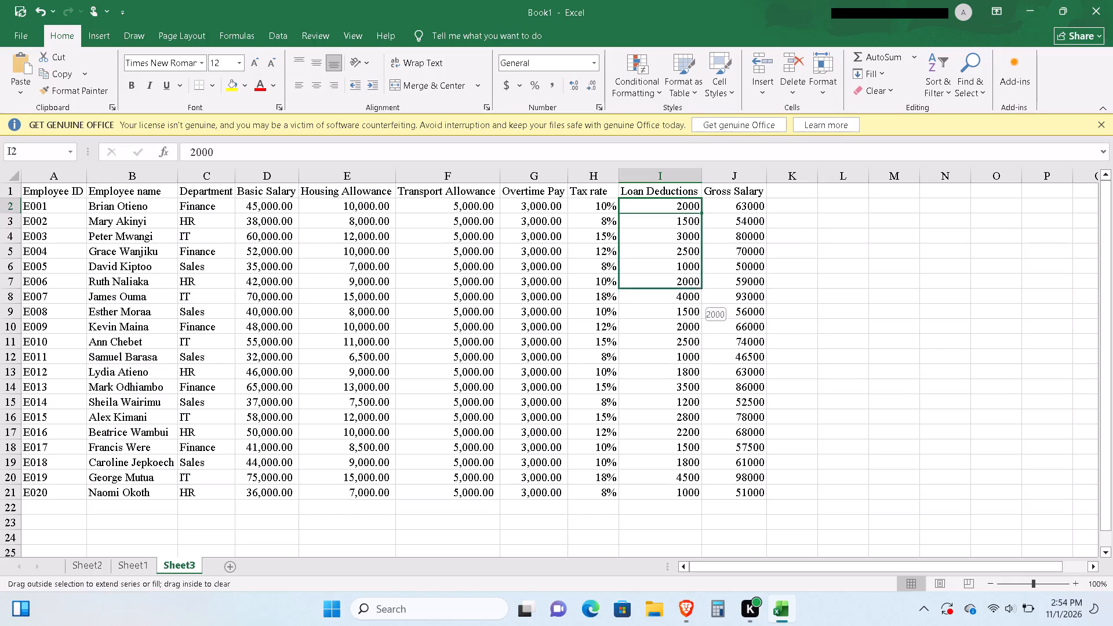
left_click_drag(694, 307, 687, 491)
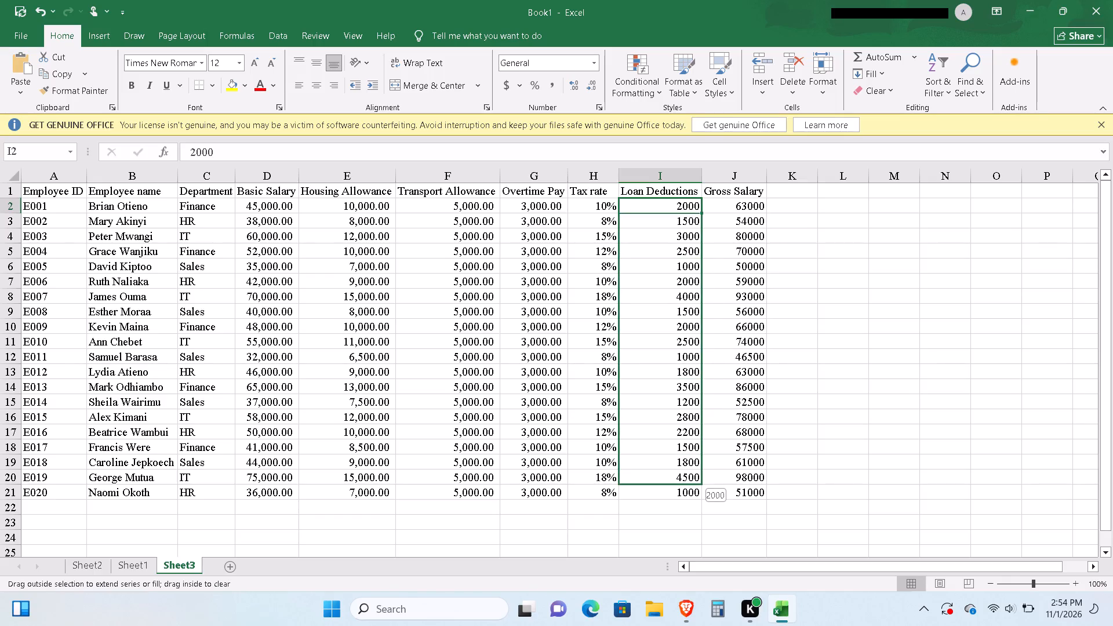
left_click_drag(687, 491, 687, 494)
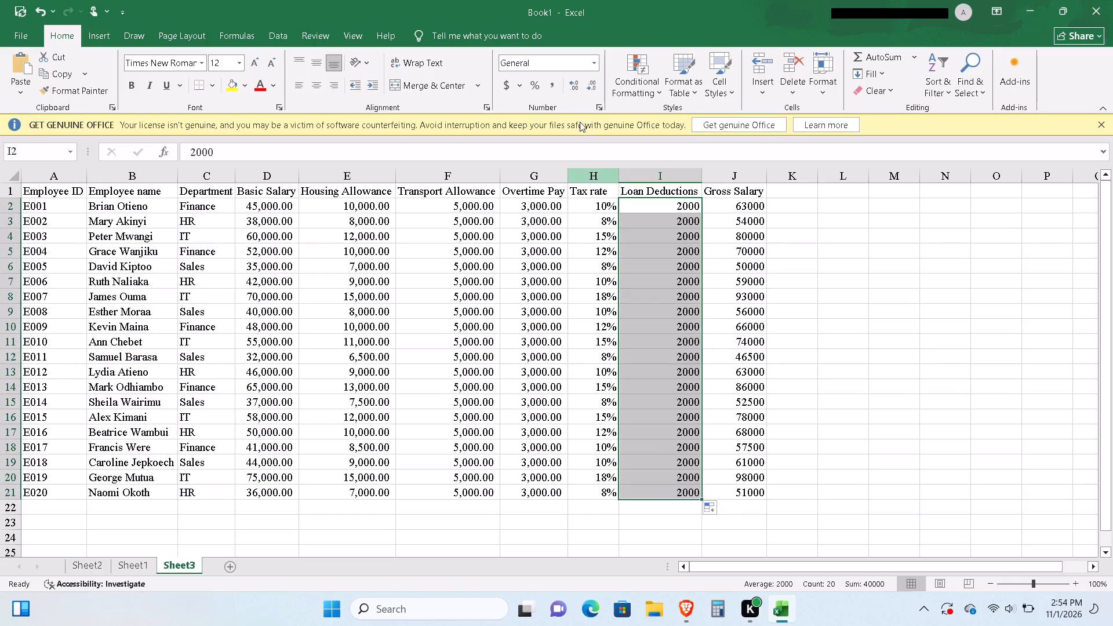
left_click(554, 88)
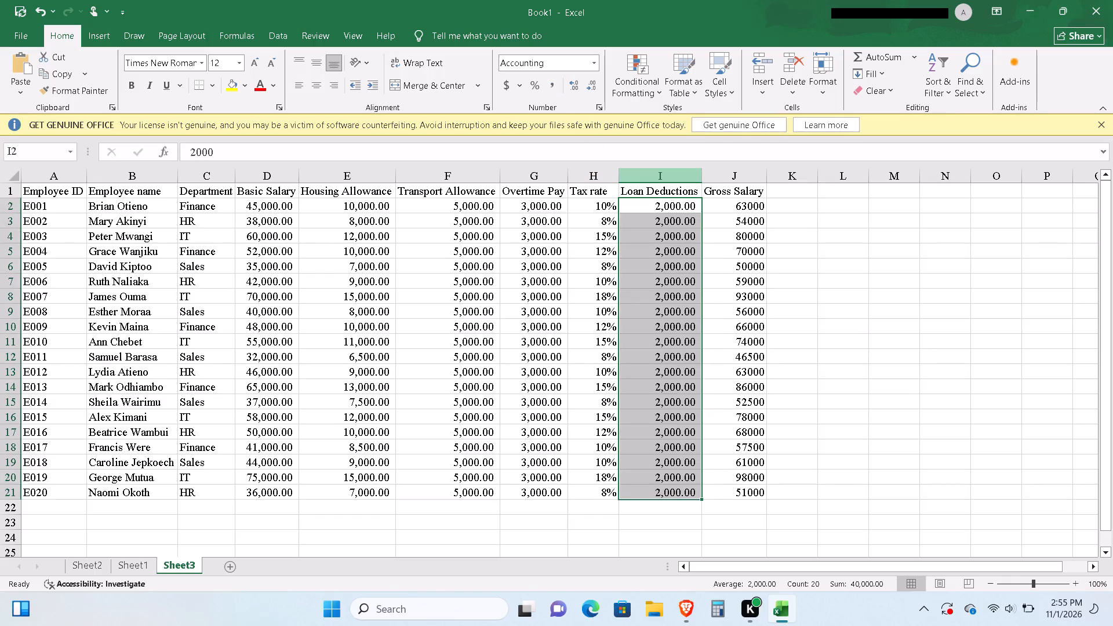
Refill the Gross Salary formula from J2 down through J21 and apply the comma number style to that range.
left_click(725, 202)
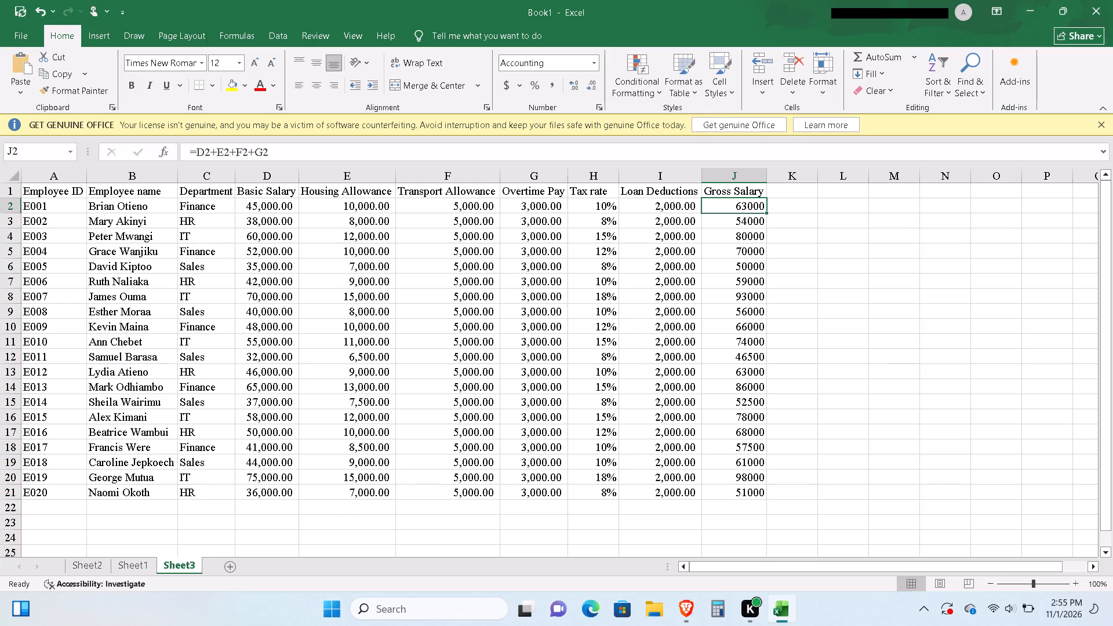
left_click_drag(766, 213, 763, 483)
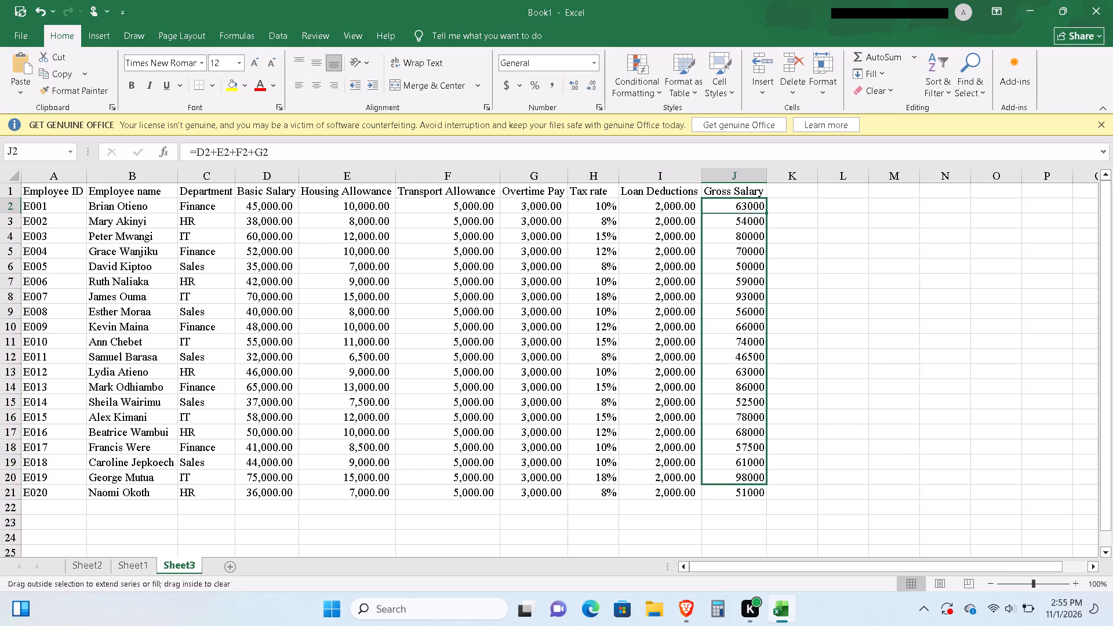
left_click_drag(763, 483, 763, 497)
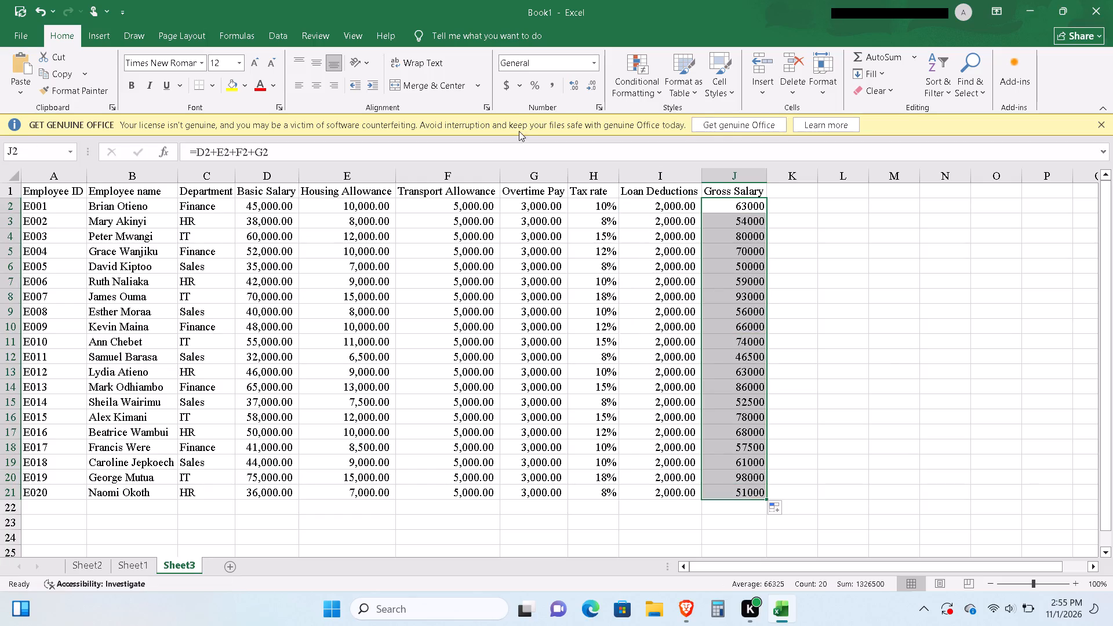
left_click(552, 86)
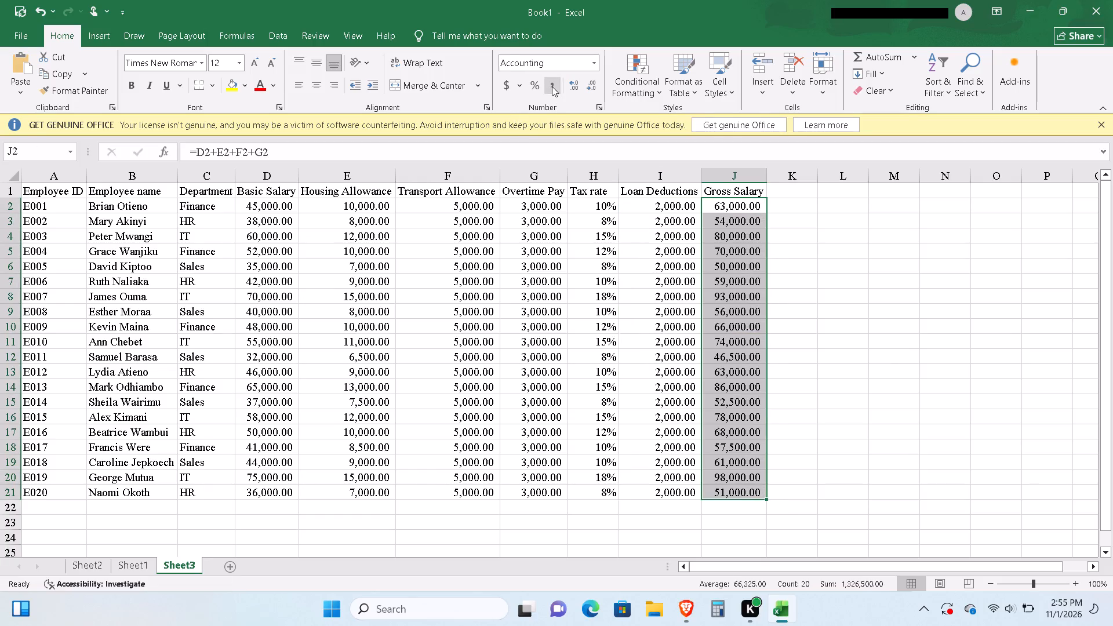
Add the header "Tax amount" in K1 and autofit column K to its text.
left_click(797, 211)
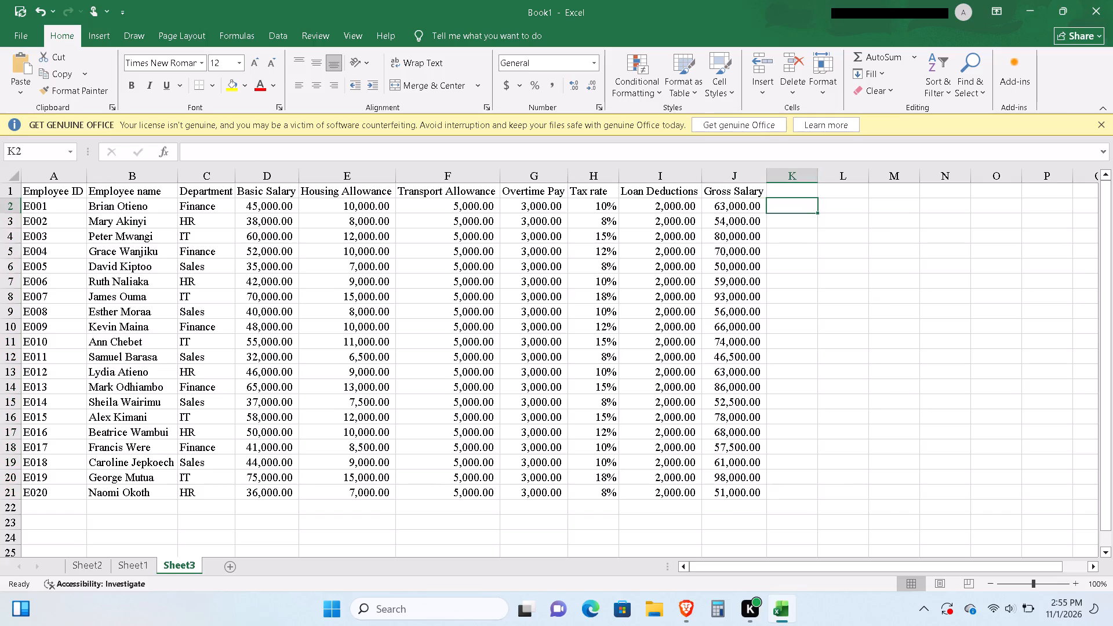
left_click(790, 192)
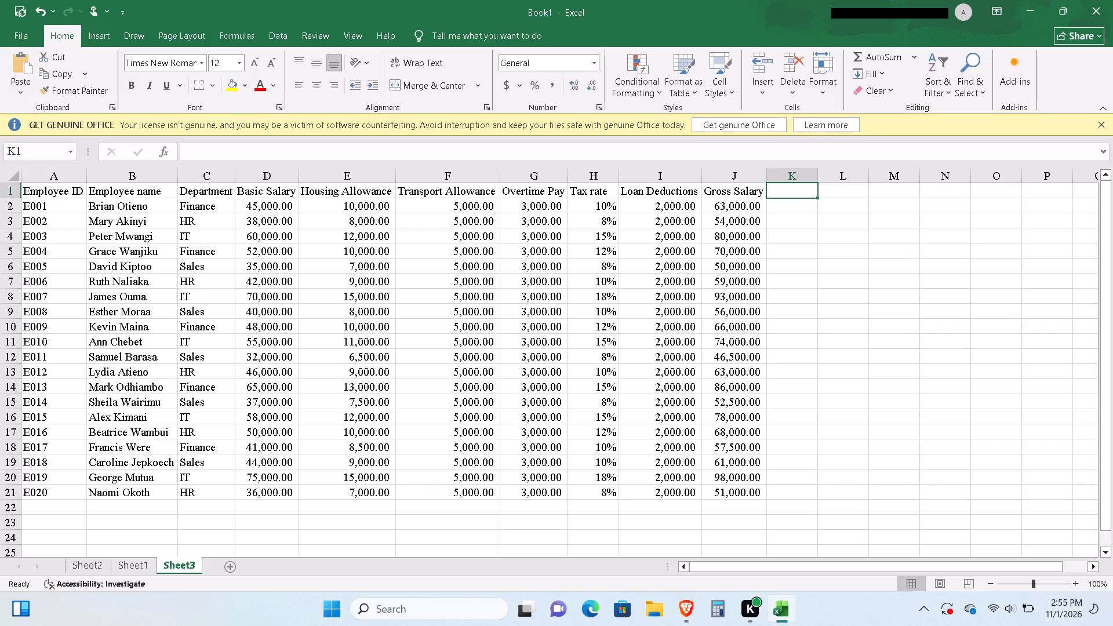
type("Ta")
type("x")
key("space")
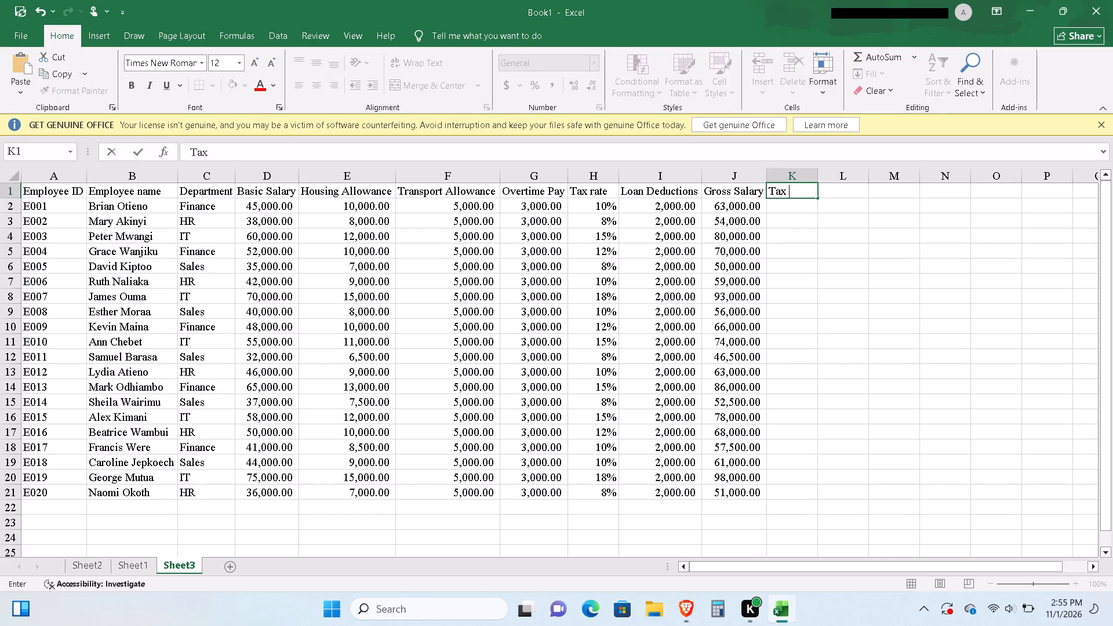
type("am")
type("ount")
double_click(818, 176)
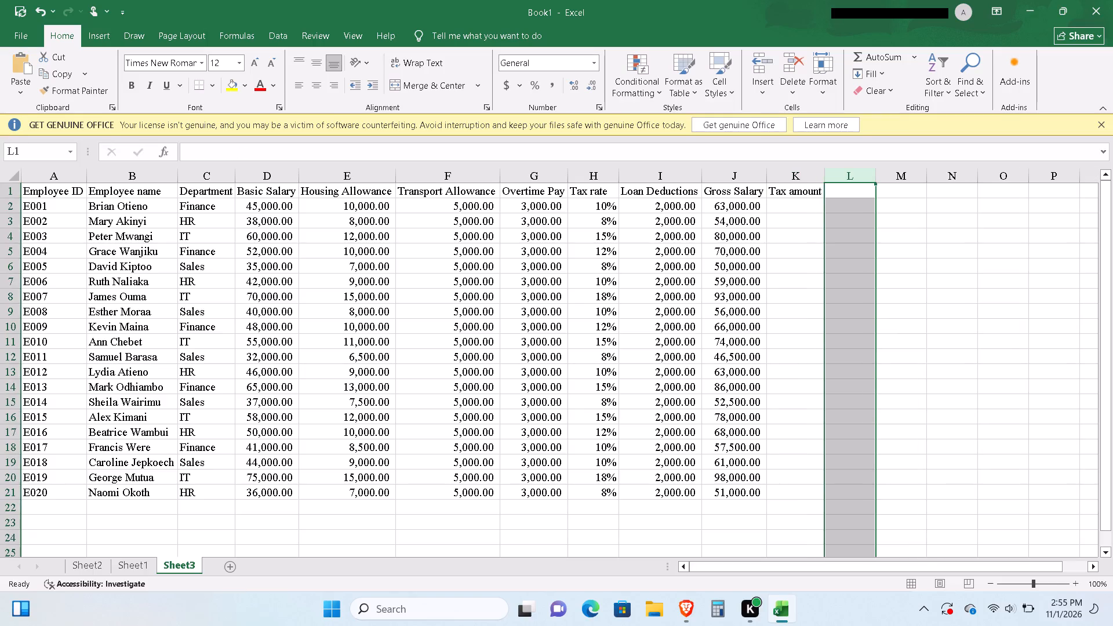
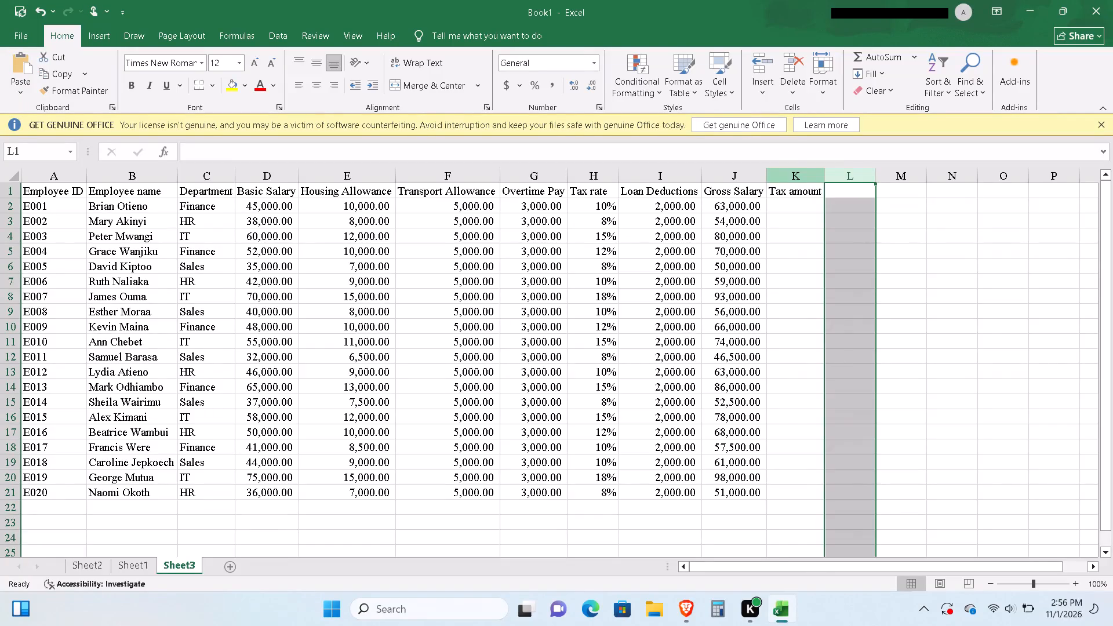
Calculate the first employee's tax amount in K2 by multiplying tax rate by gross salary with the formula =H2*J2.
left_click(796, 202)
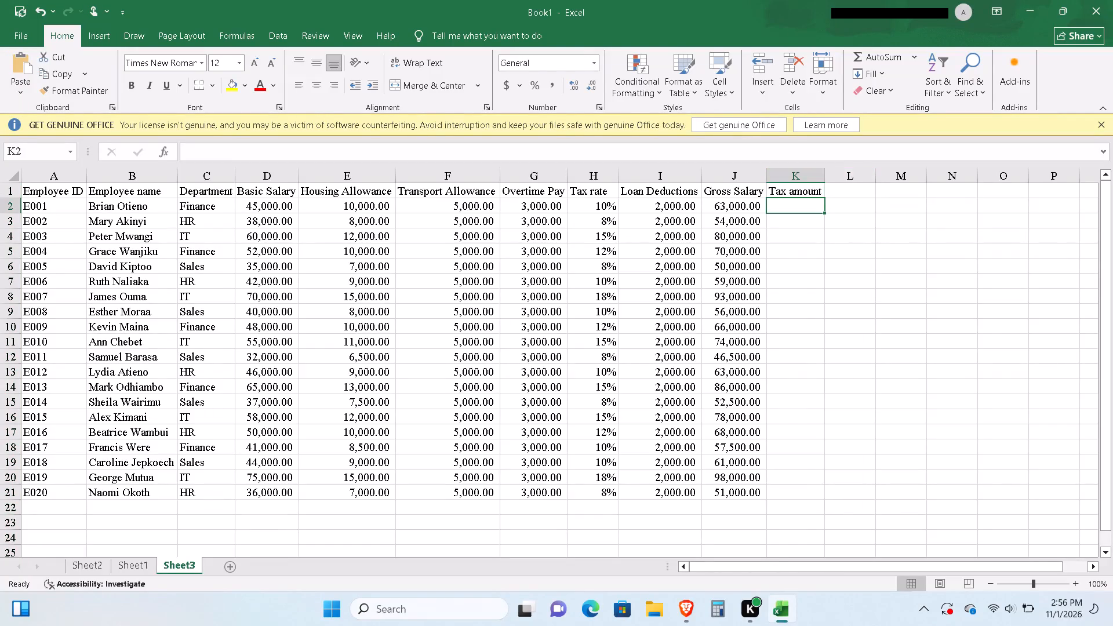
key("equal")
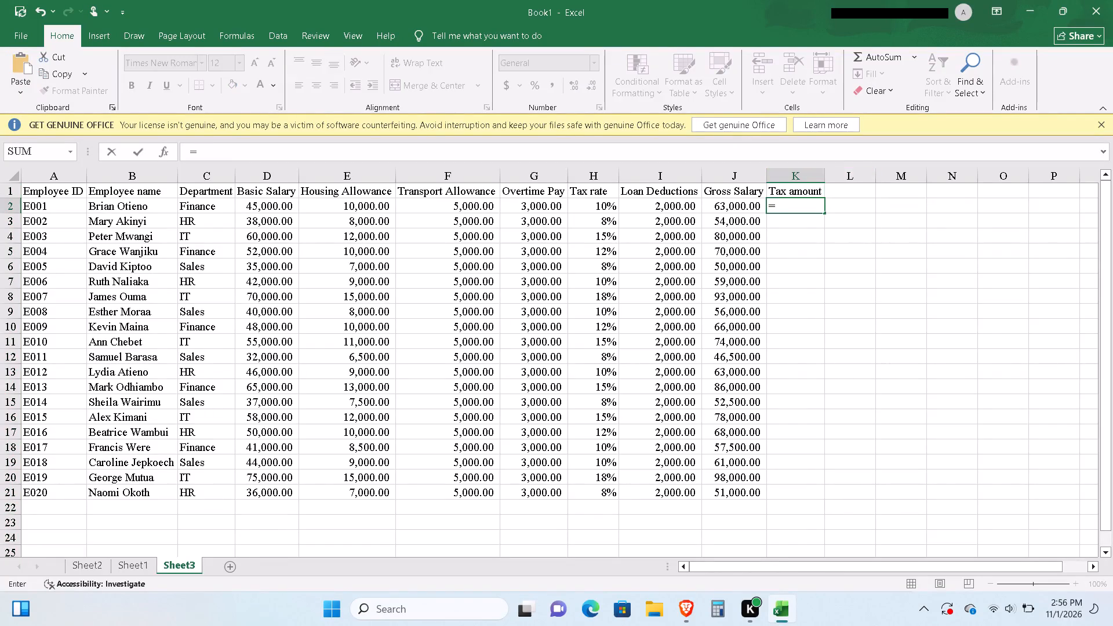
left_click(606, 209)
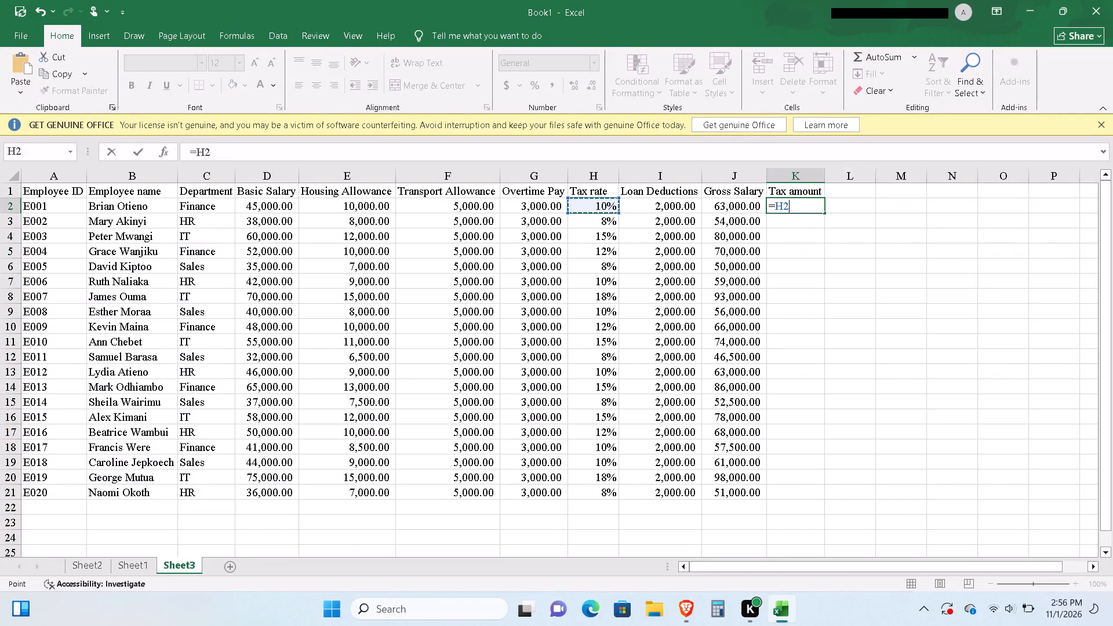
key("asterisk")
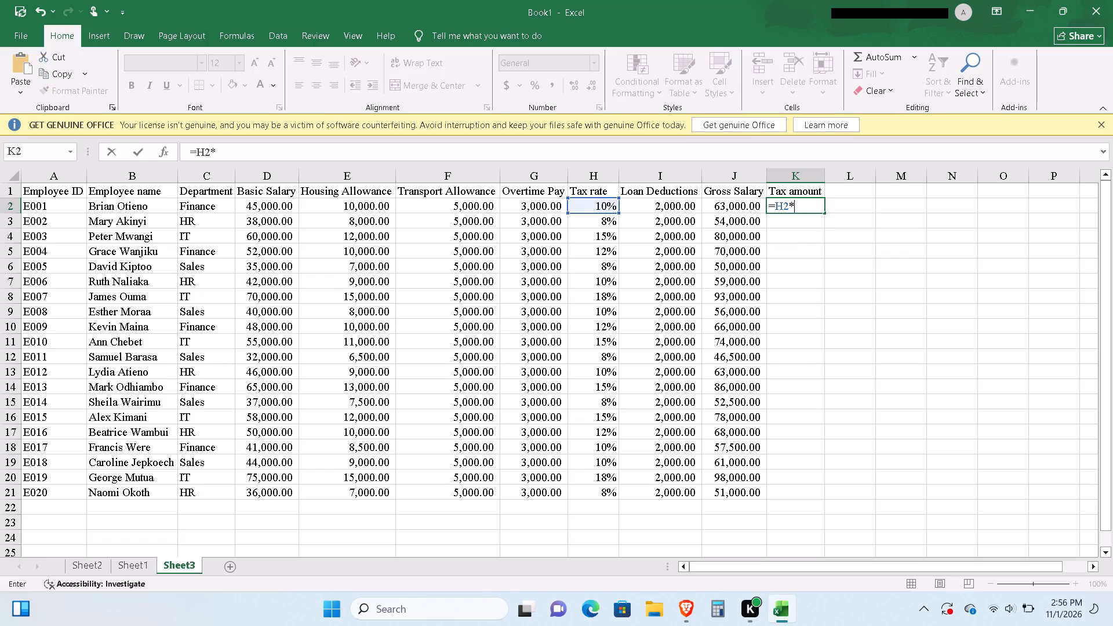
left_click(728, 209)
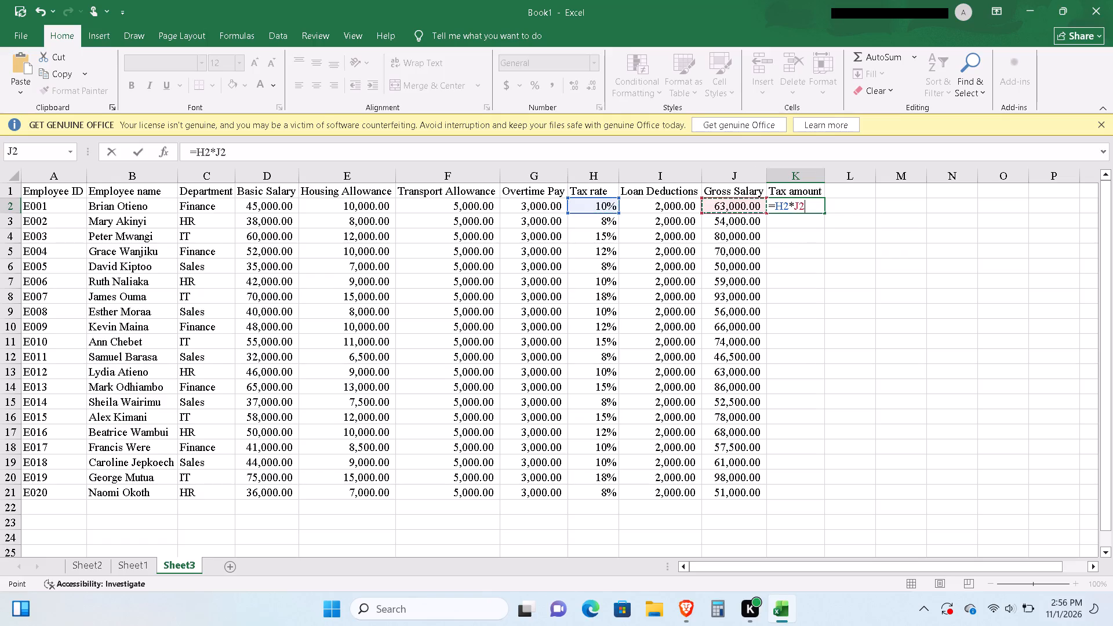
key("Return")
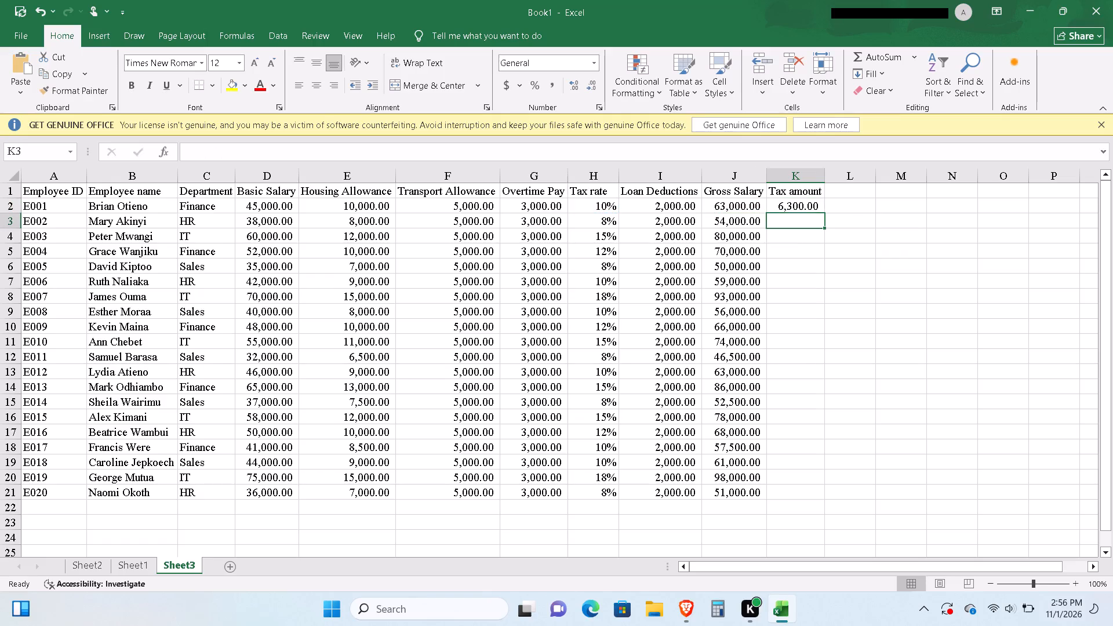
Select the Tax amount formula cell K2.
left_click(809, 204)
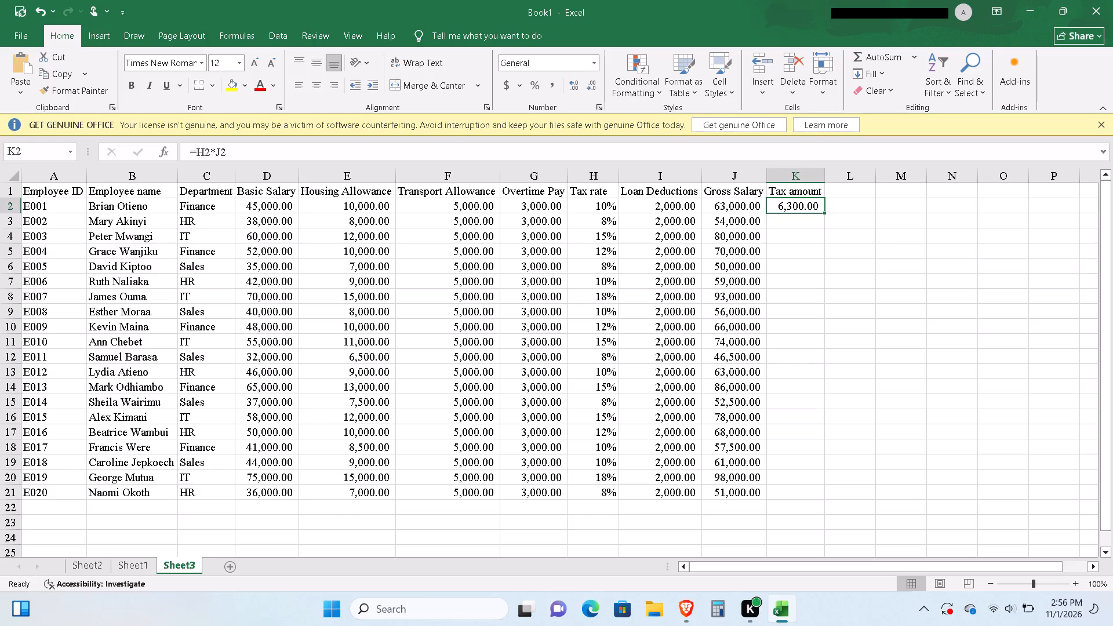
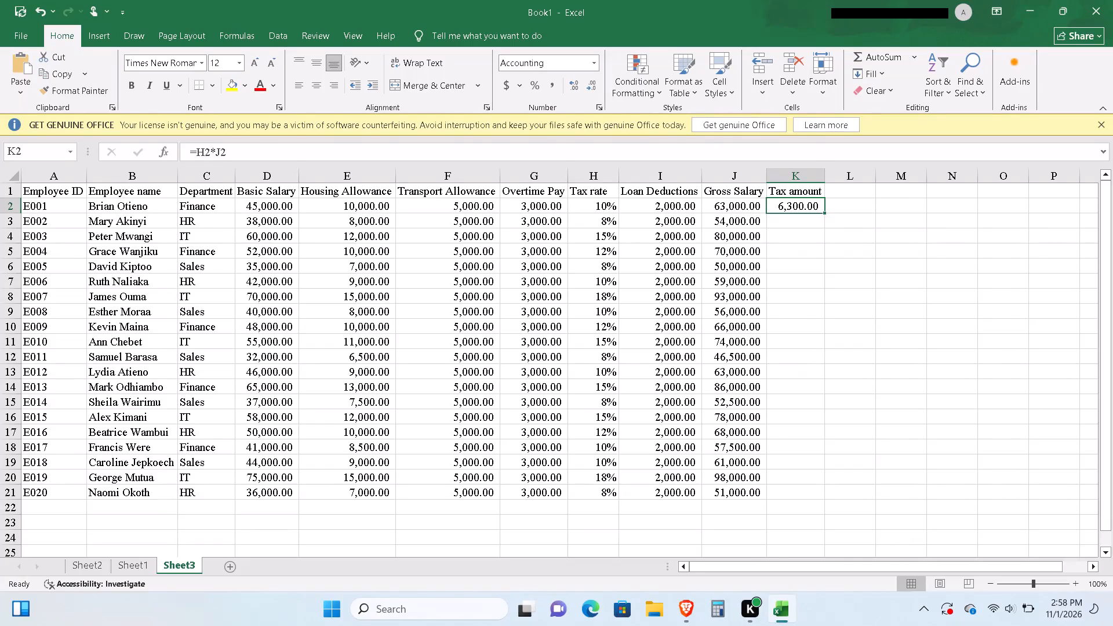
Fill the tax amount formula from K2 down to K21 and autofit column K to its contents.
left_click_drag(824, 213, 811, 497)
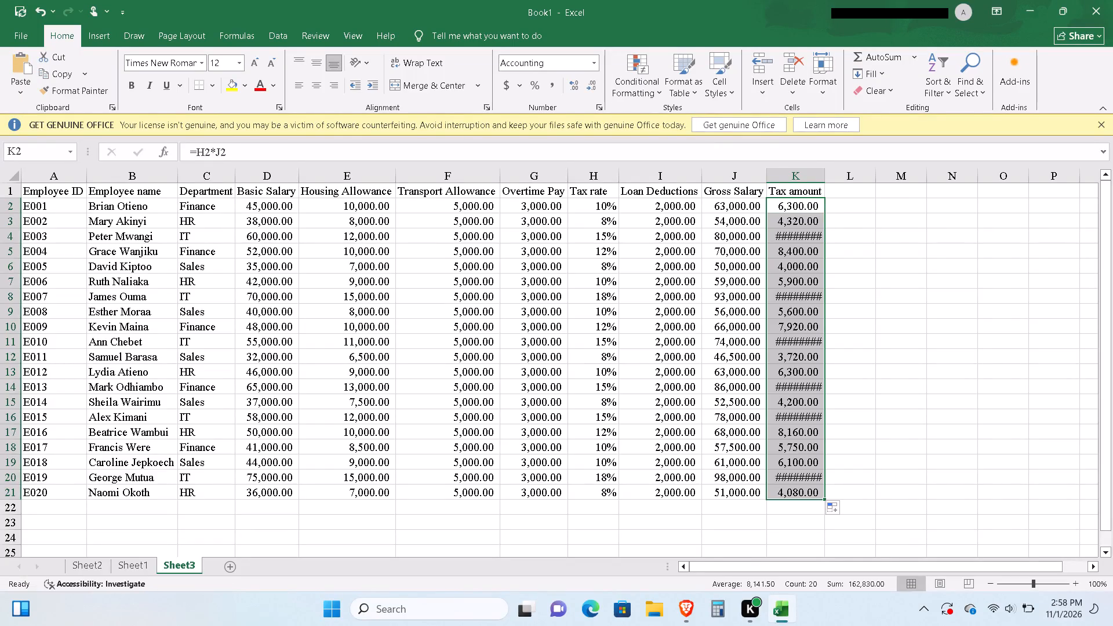
double_click(824, 181)
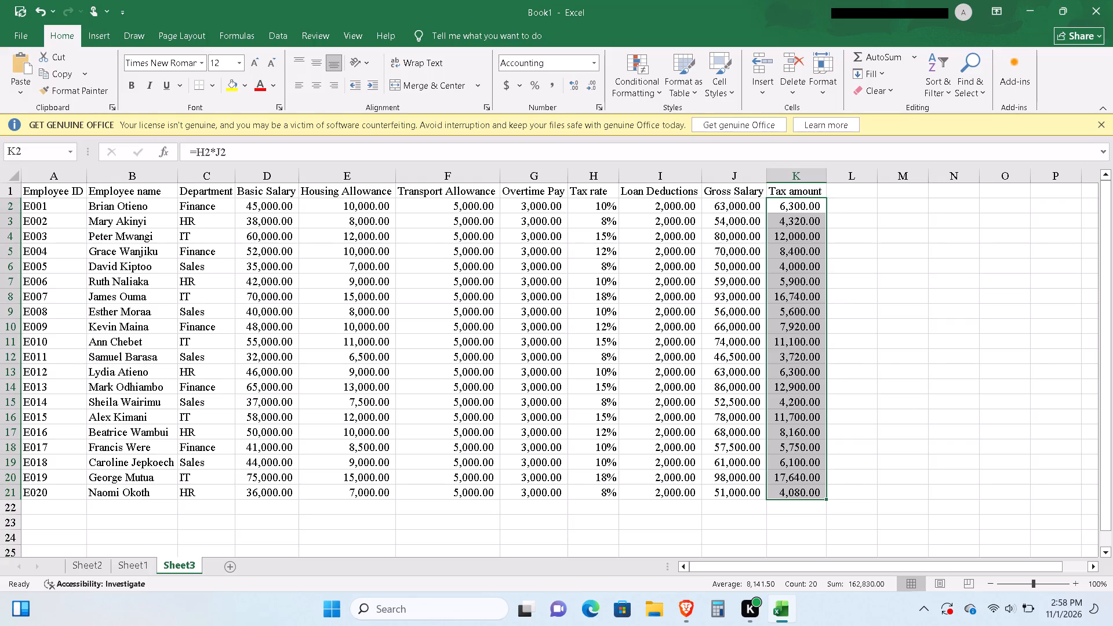
Add the column header Net Pay in cell L1.
left_click(852, 193)
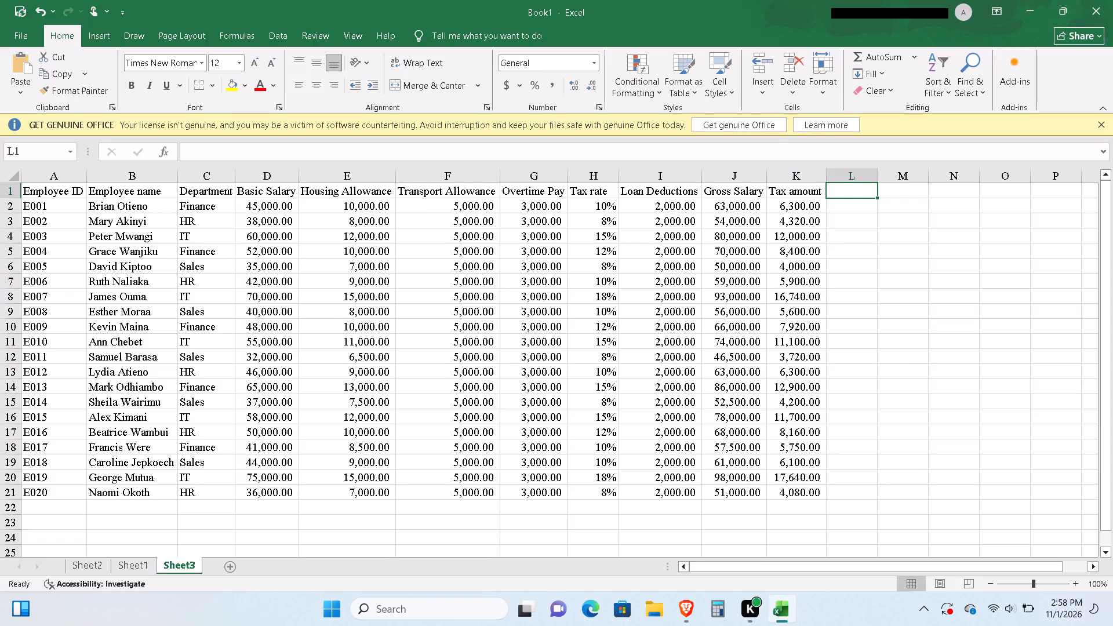
type("Net")
key("space")
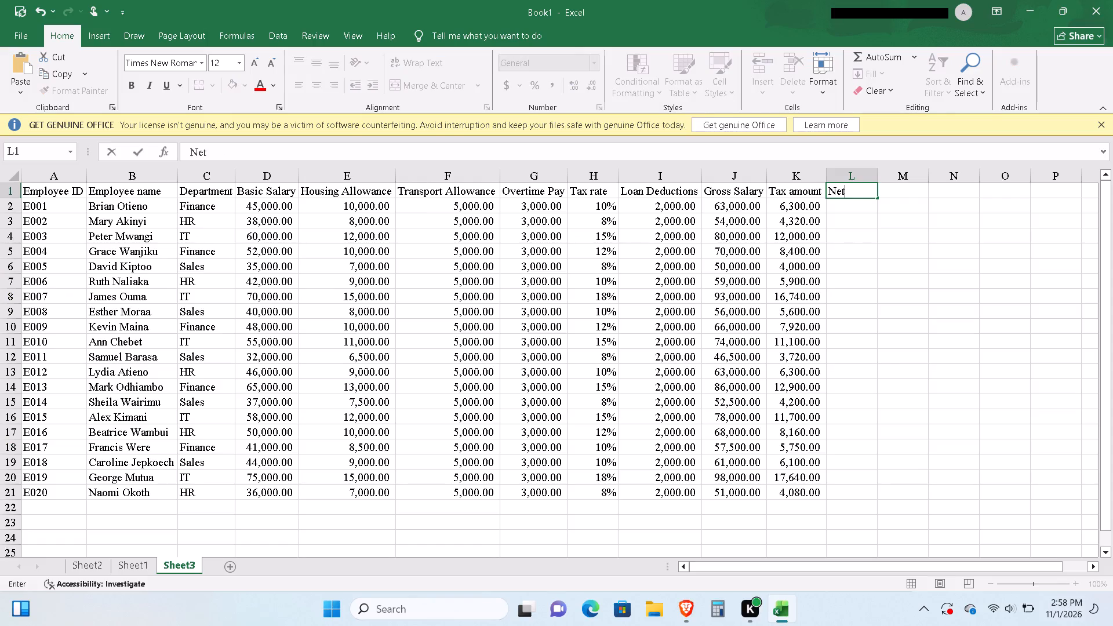
type("Pay")
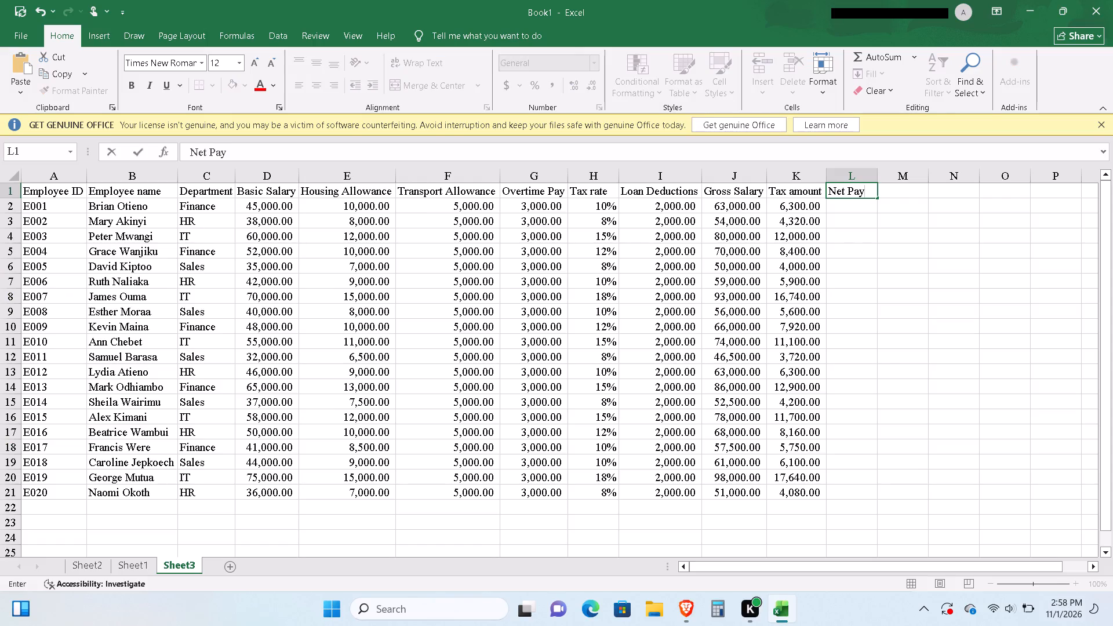
Calculate the first employee's net pay in L2 by subtracting loan deductions and tax amount from gross salary with =J2-I2-K2.
left_click(854, 203)
key("equal")
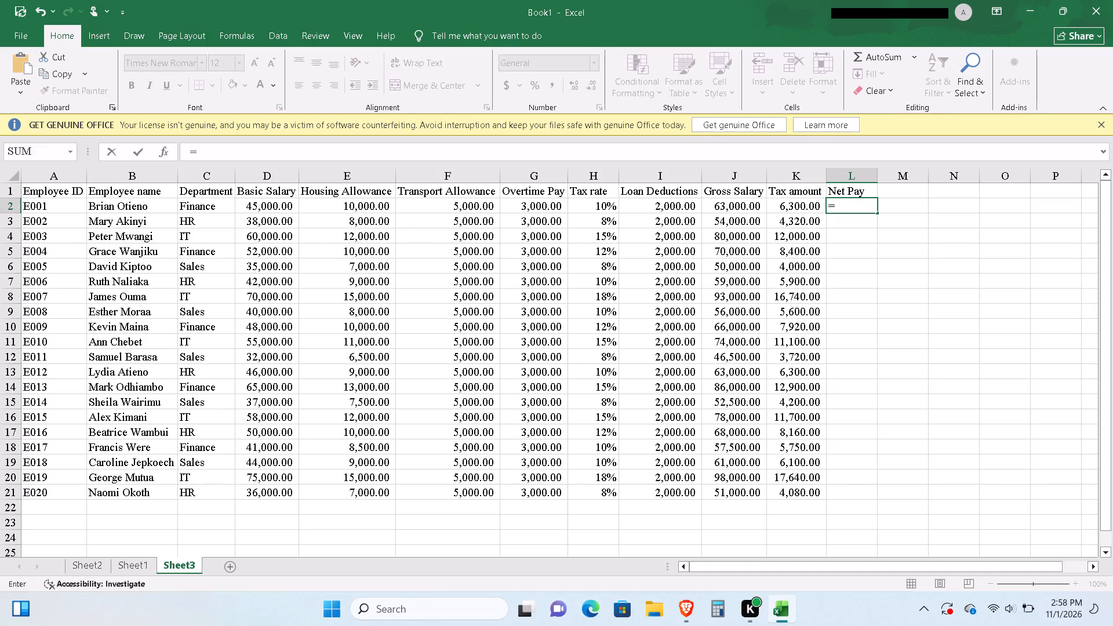
left_click(739, 206)
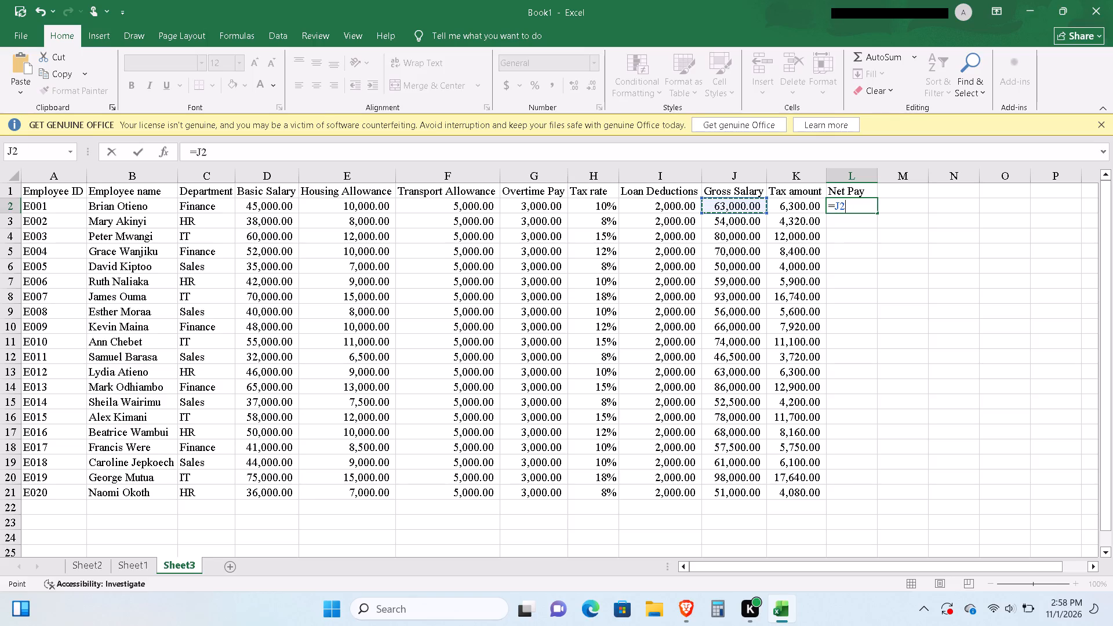
key("minus")
left_click(683, 205)
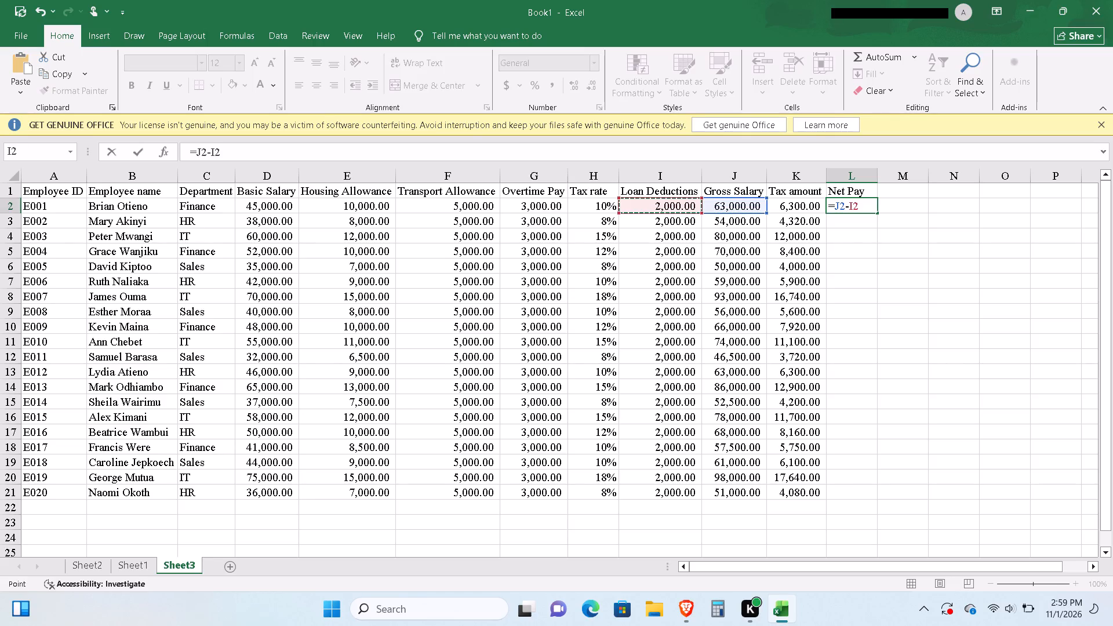
key("minus")
left_click(790, 206)
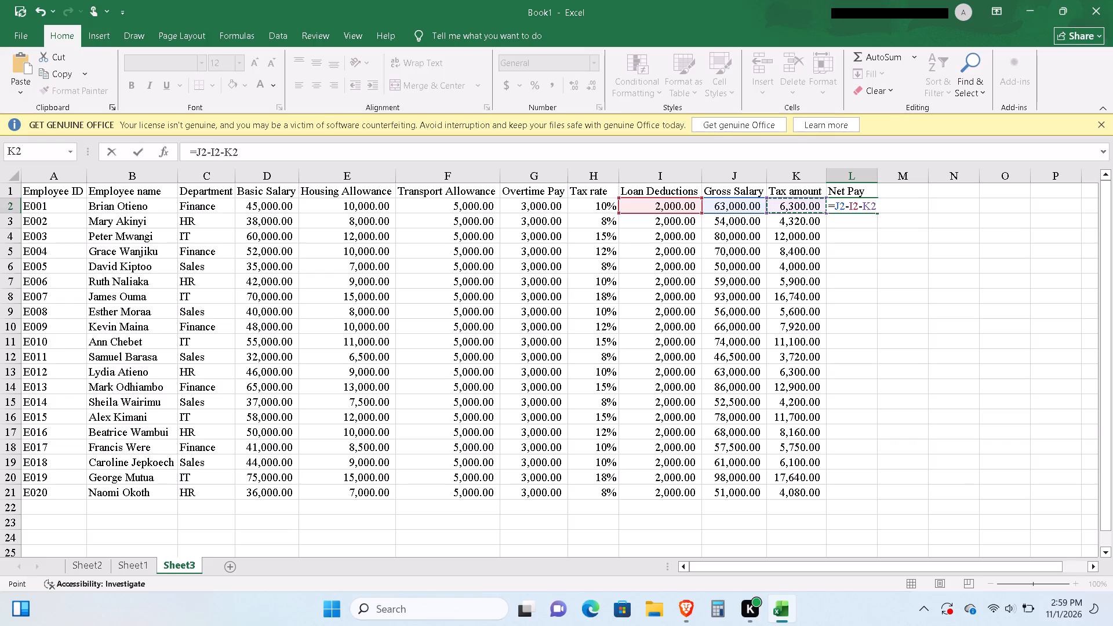
key("Return")
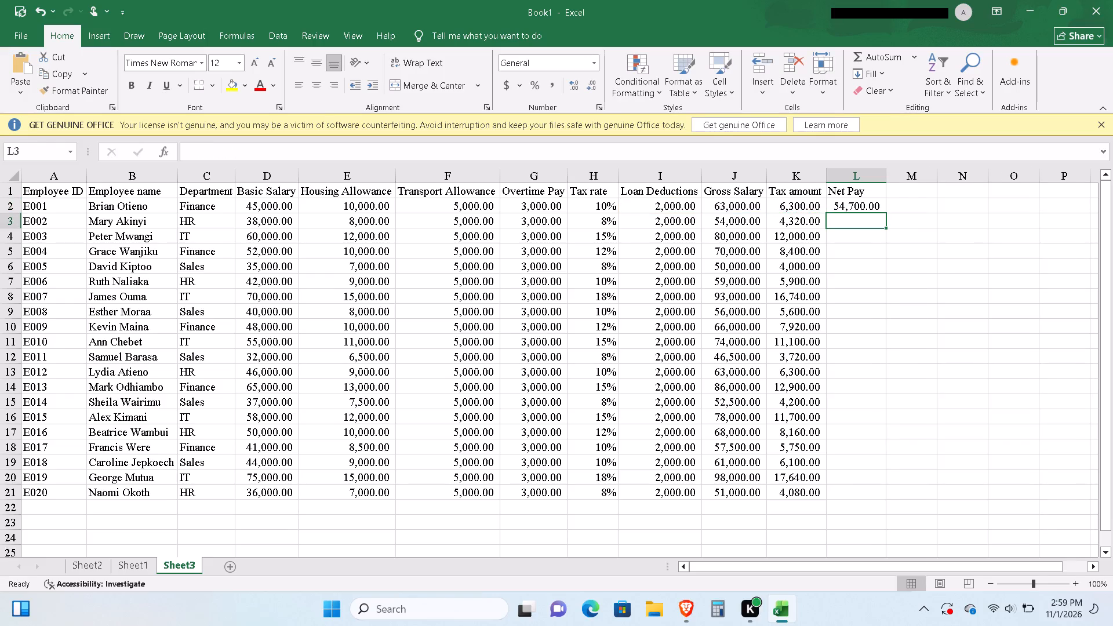
Fill the net pay formula from L2 down to L21 for all employees.
left_click_drag(870, 205, 880, 209)
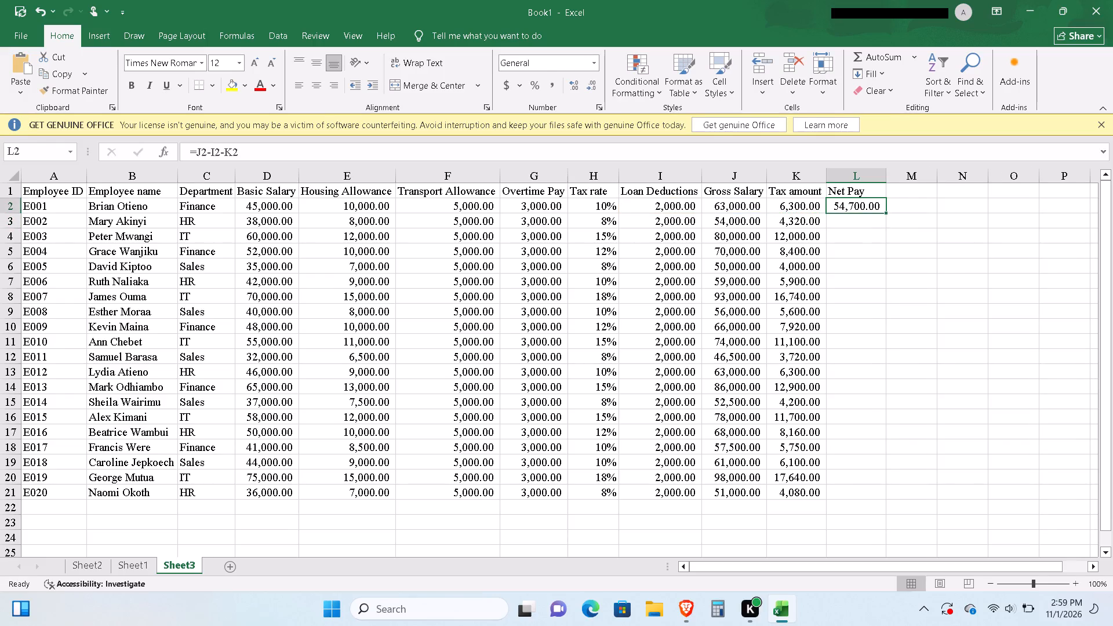
left_click_drag(880, 209, 877, 207)
left_click_drag(884, 212, 884, 221)
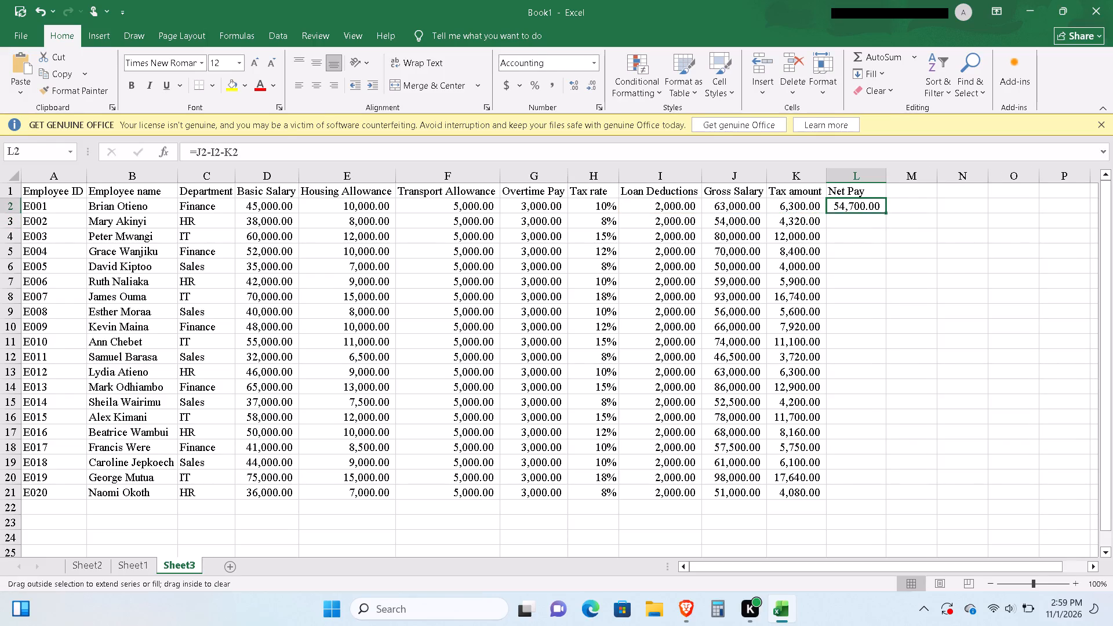
left_click_drag(884, 221, 871, 495)
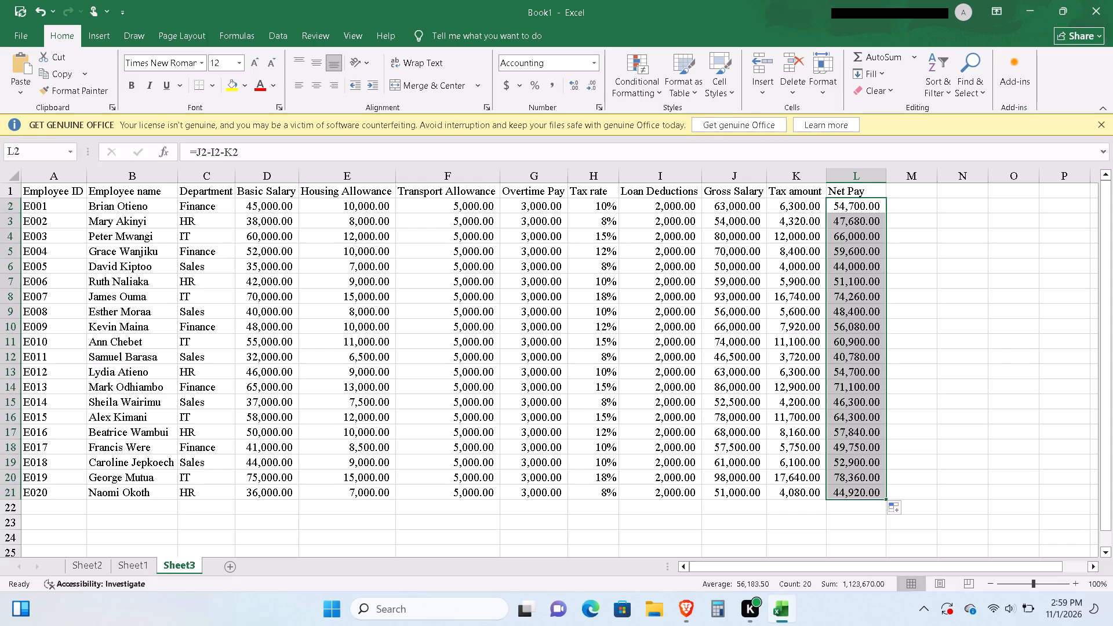
left_click(899, 194)
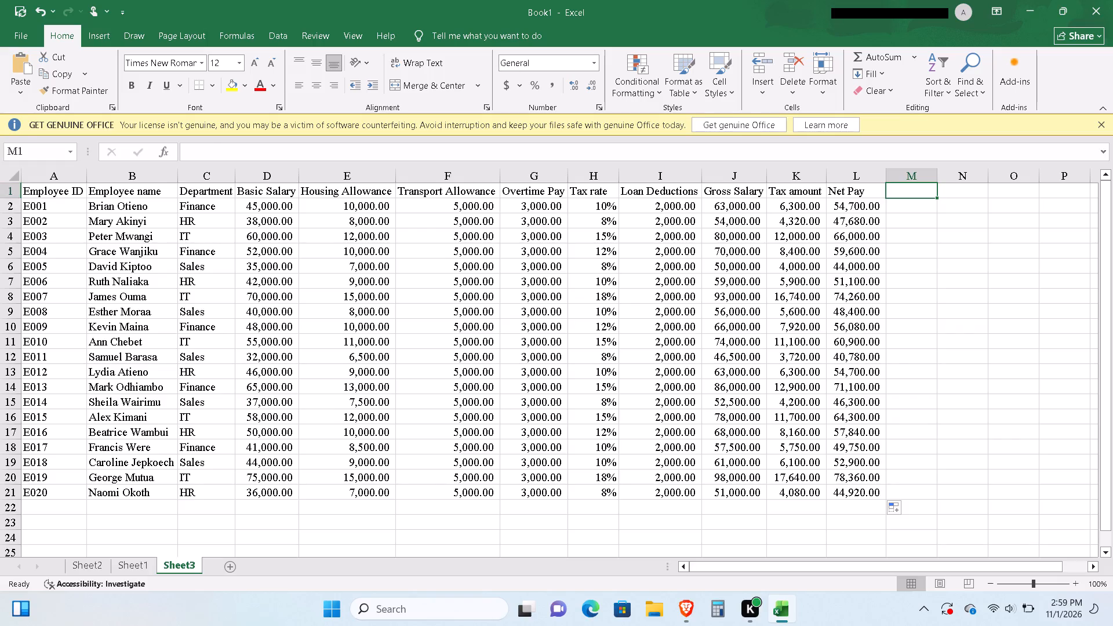
Sort the payroll table A1:L21, with its header row kept, by Net Pay cell values from Largest to Smallest.
left_click_drag(25, 185, 923, 526)
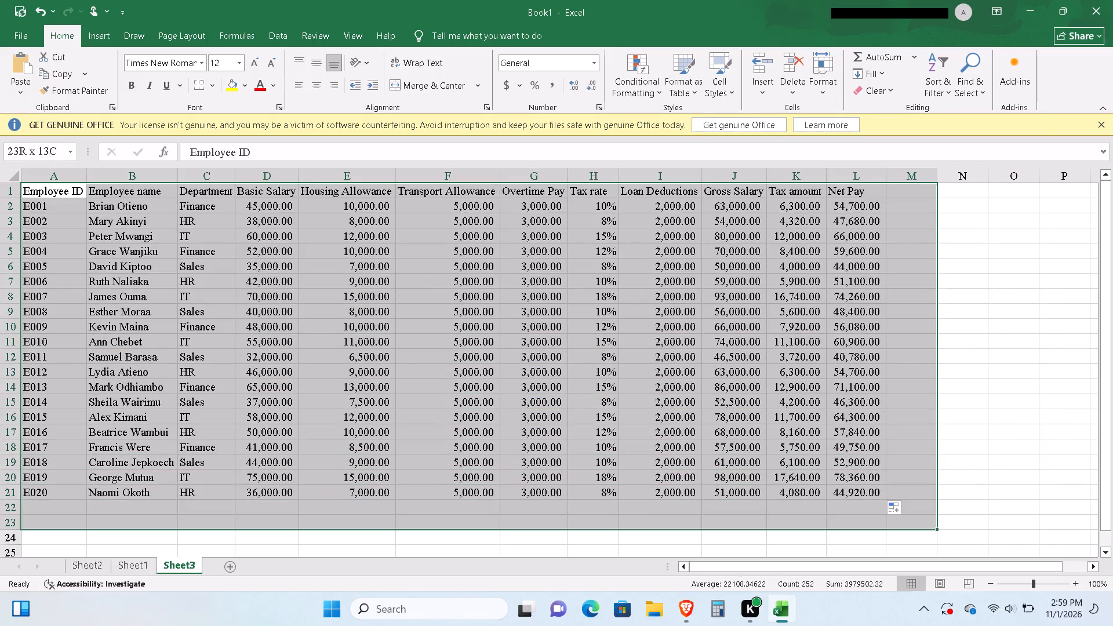
left_click_drag(923, 526, 881, 495)
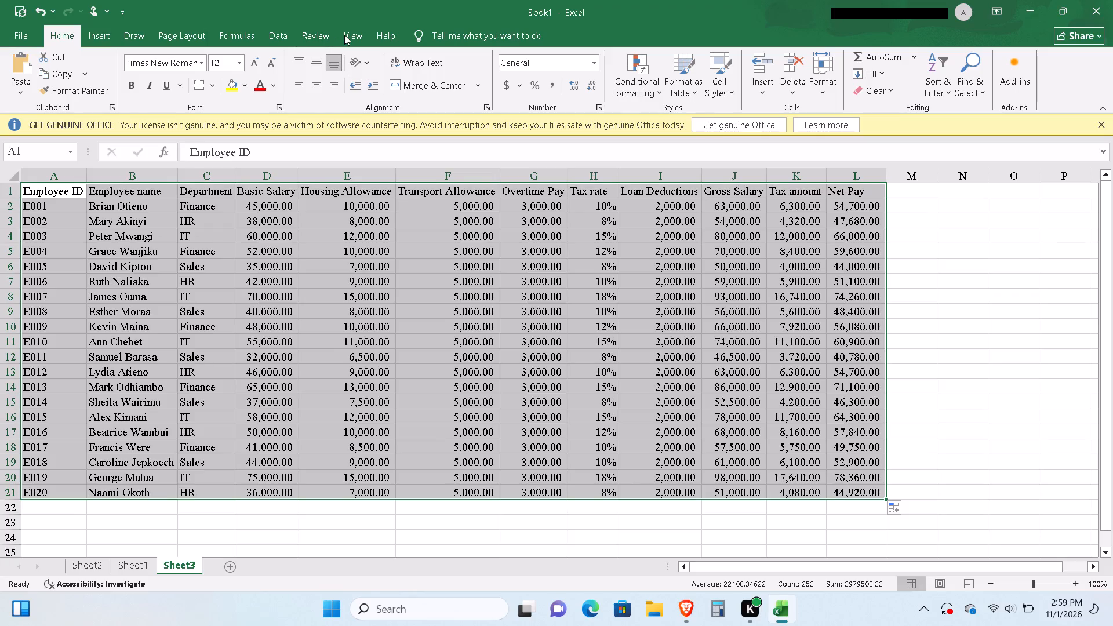
left_click(284, 35)
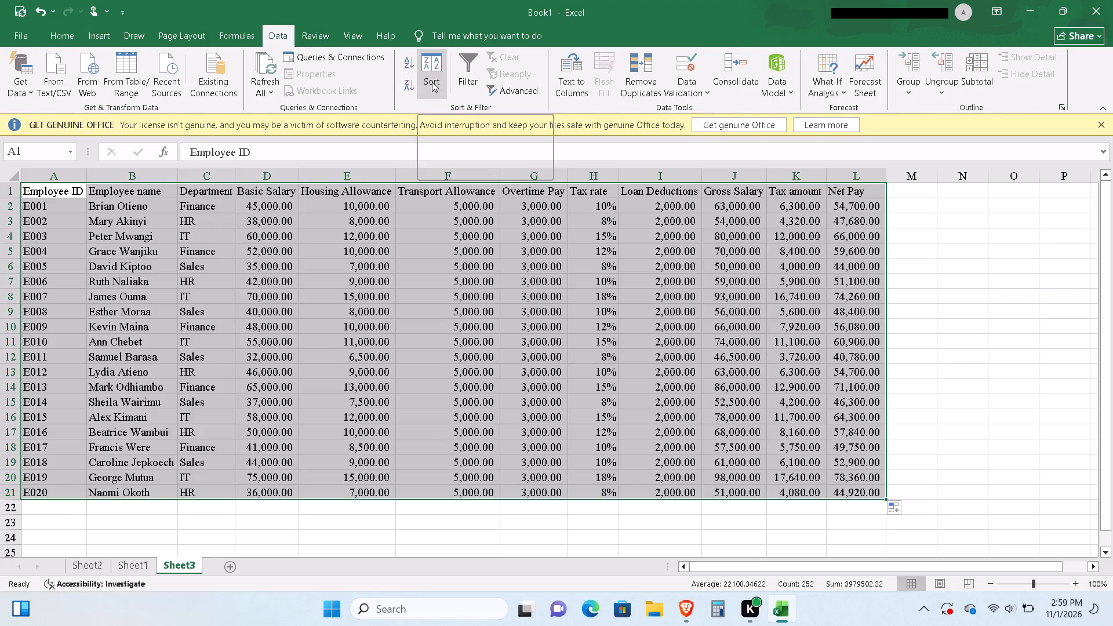
left_click(432, 82)
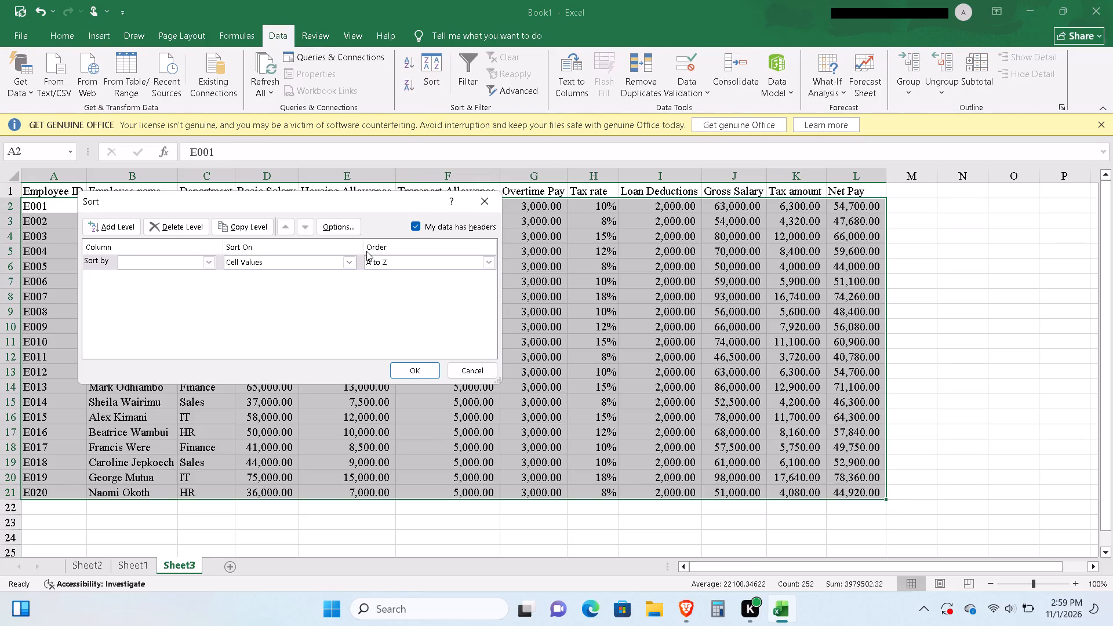
left_click(209, 261)
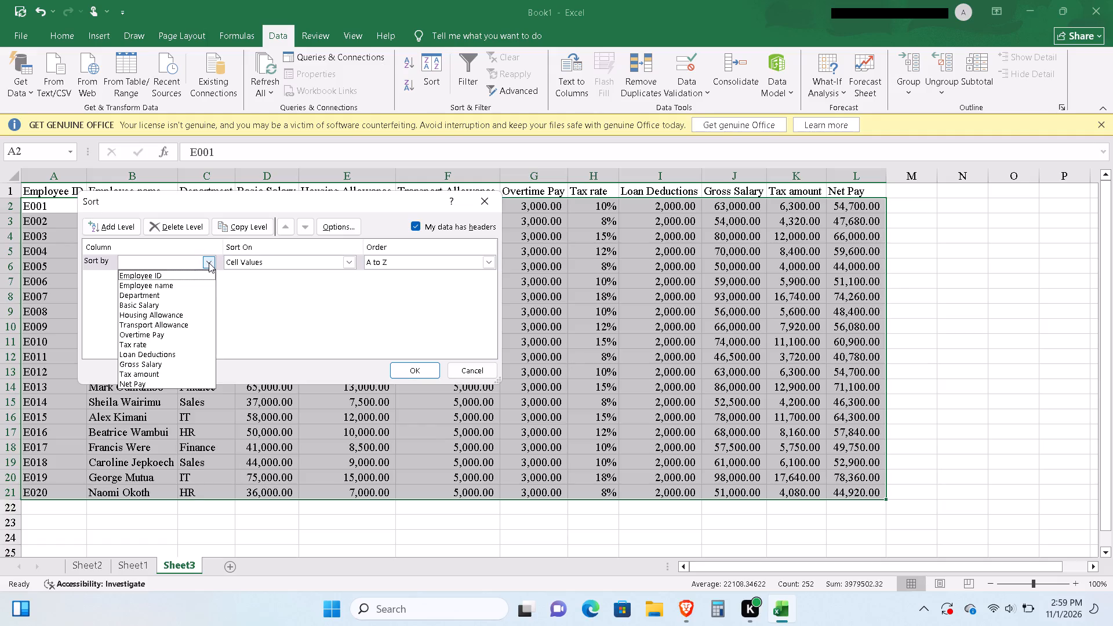
left_click(173, 381)
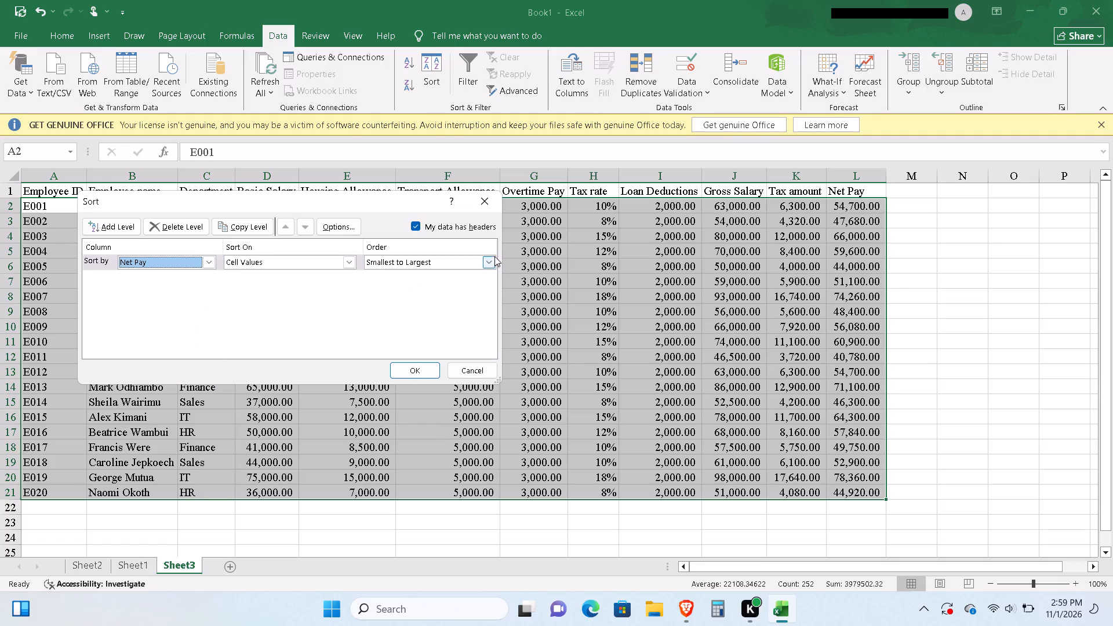
left_click(491, 261)
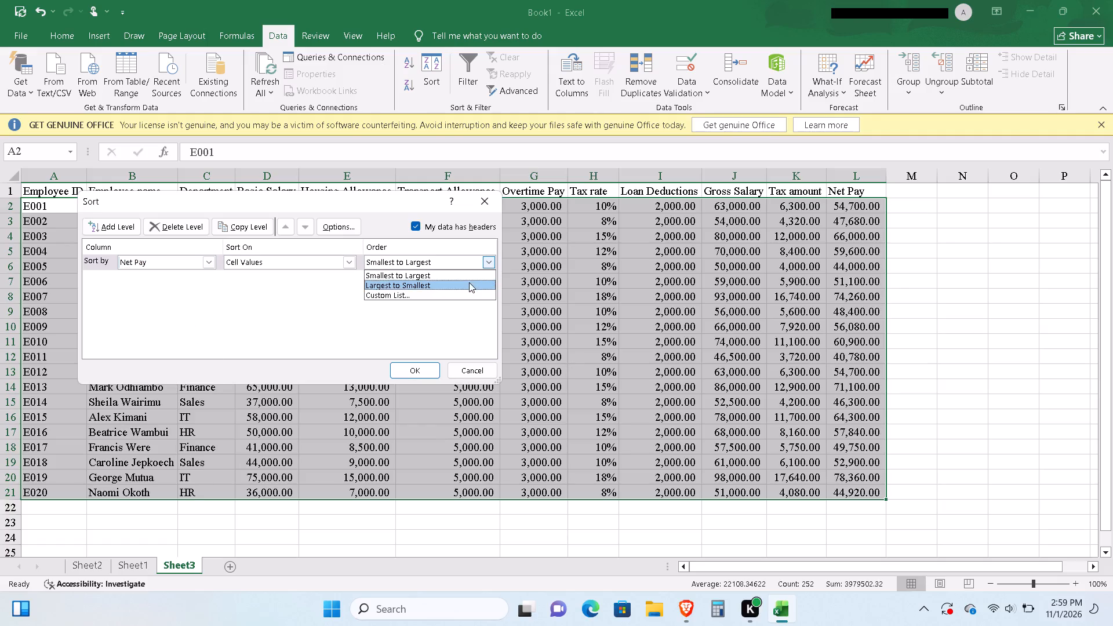
left_click(469, 282)
left_click(419, 368)
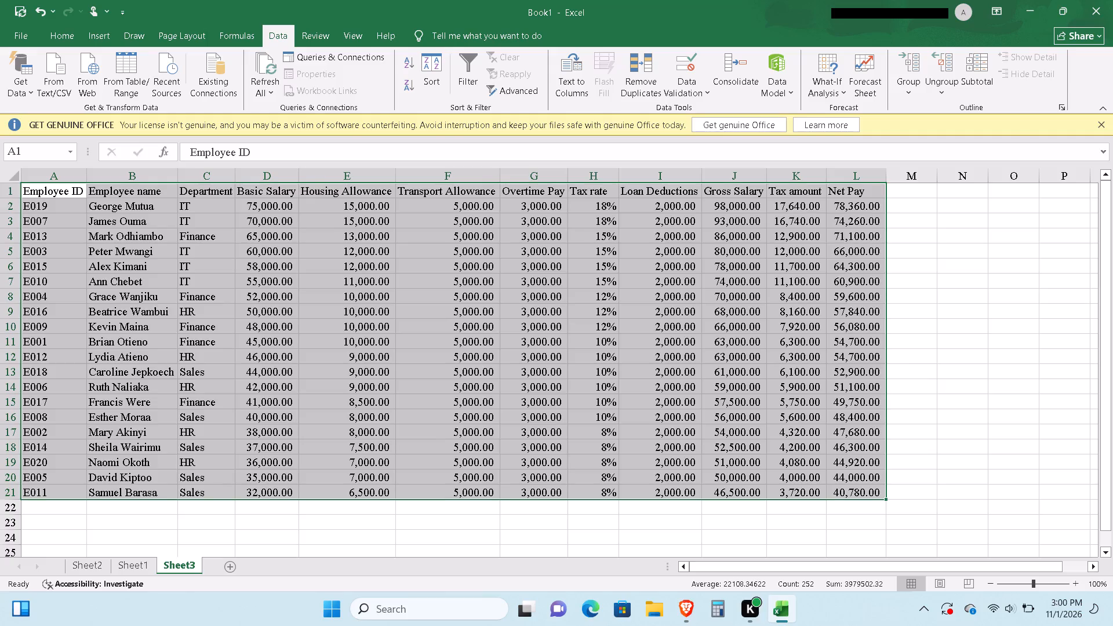
left_click(991, 351)
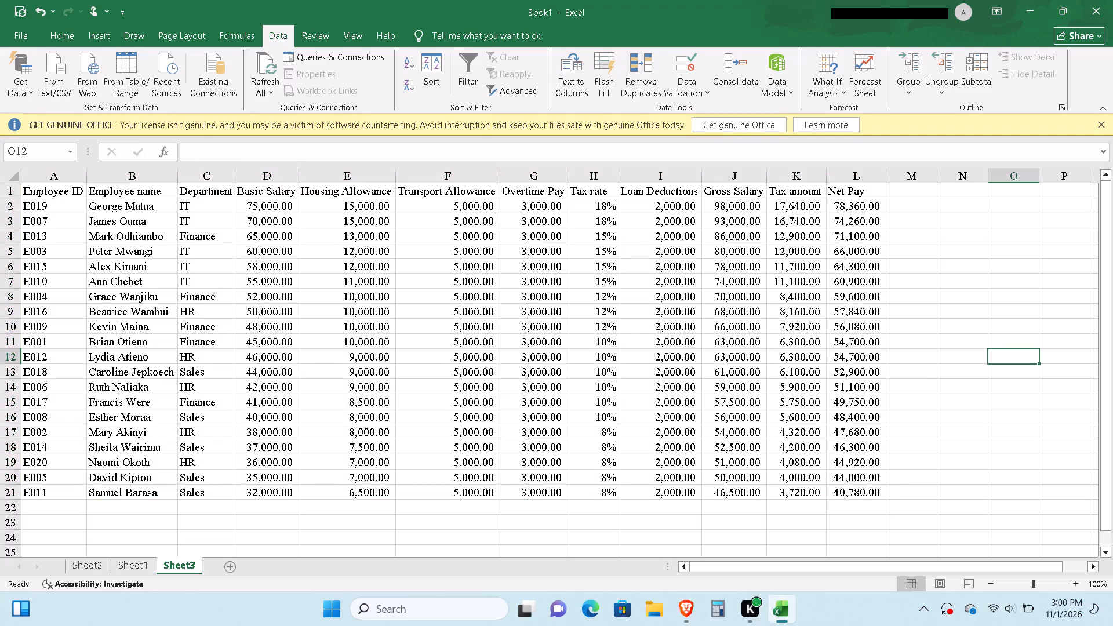
Enter the label Total gross salary in cell N2 and autofit column N to its contents.
left_click(954, 207)
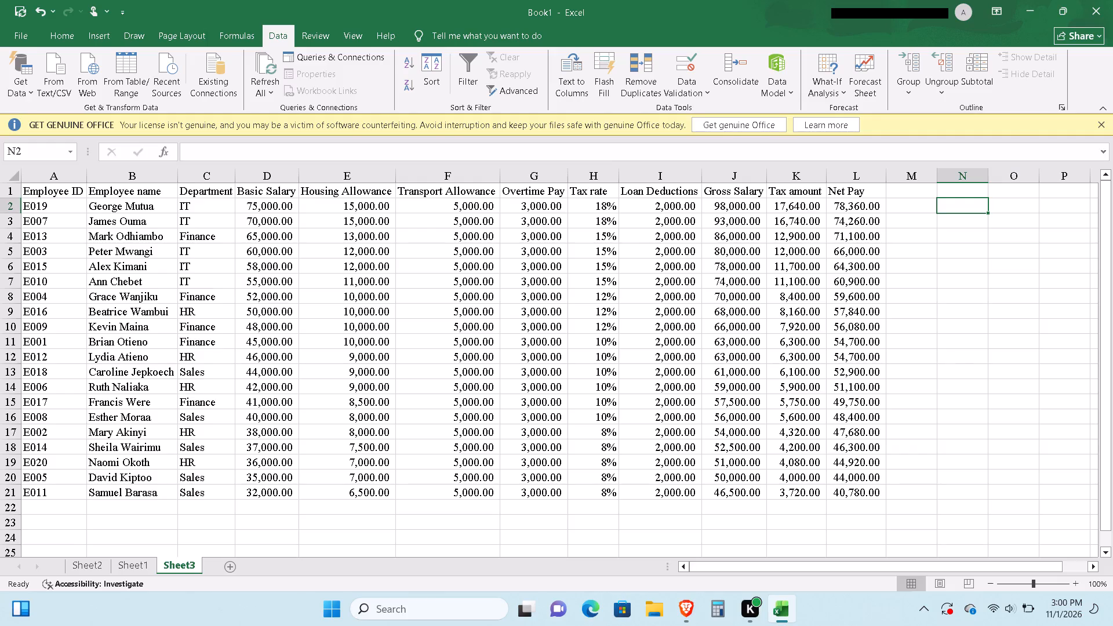
key("shift+t")
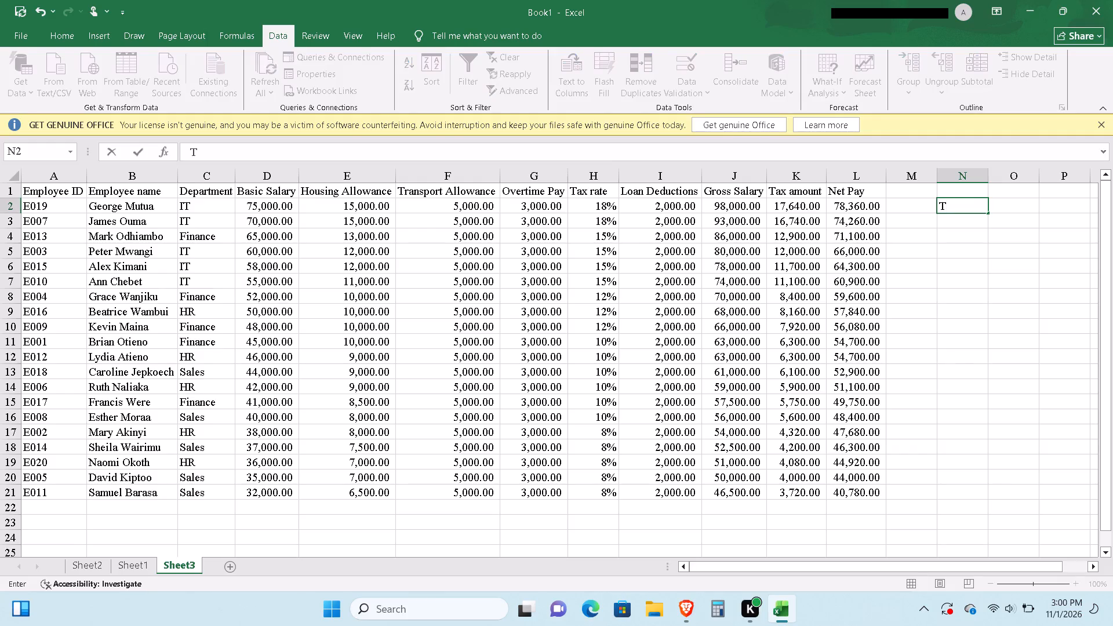
type("otal")
key("space")
key("n")
key("BackSpace")
key("b")
key("BackSpace")
type("gros")
type("s sala")
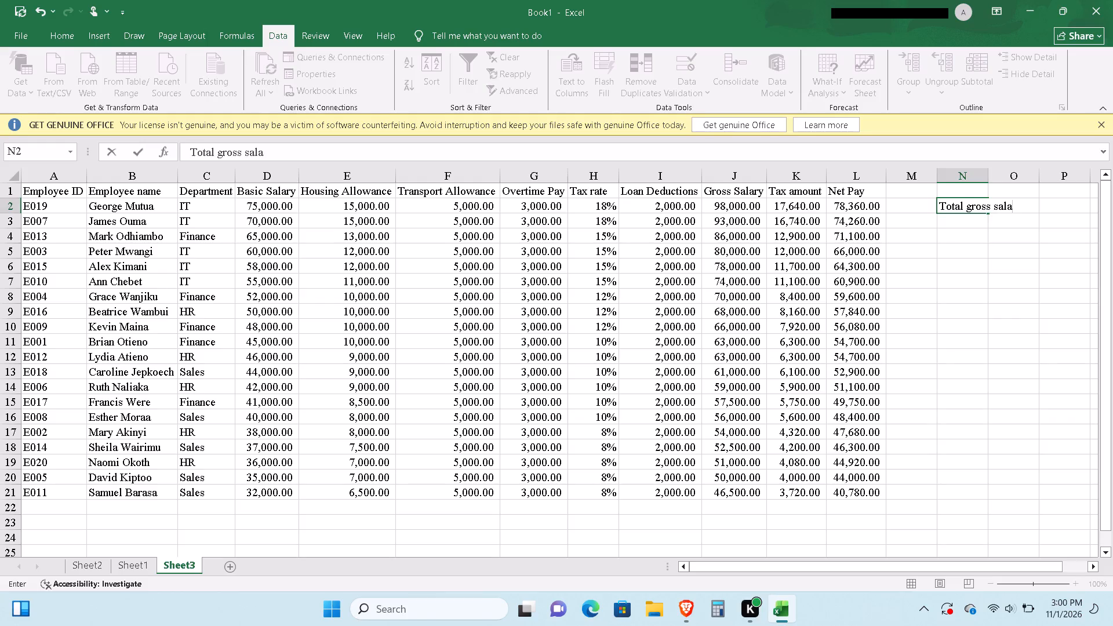
key("r")
key("y")
double_click(988, 176)
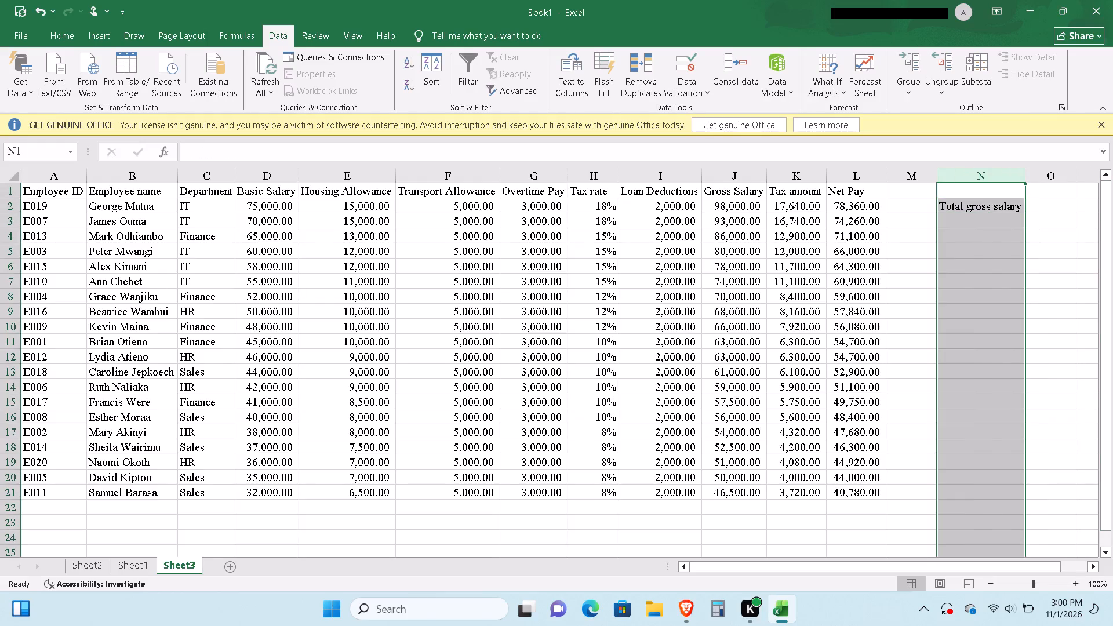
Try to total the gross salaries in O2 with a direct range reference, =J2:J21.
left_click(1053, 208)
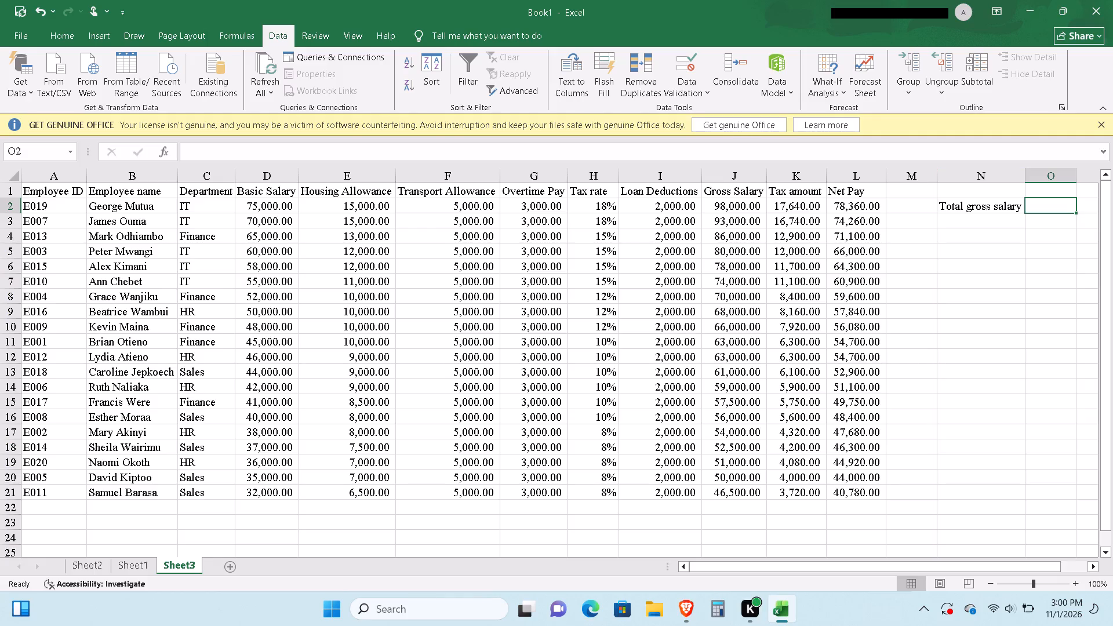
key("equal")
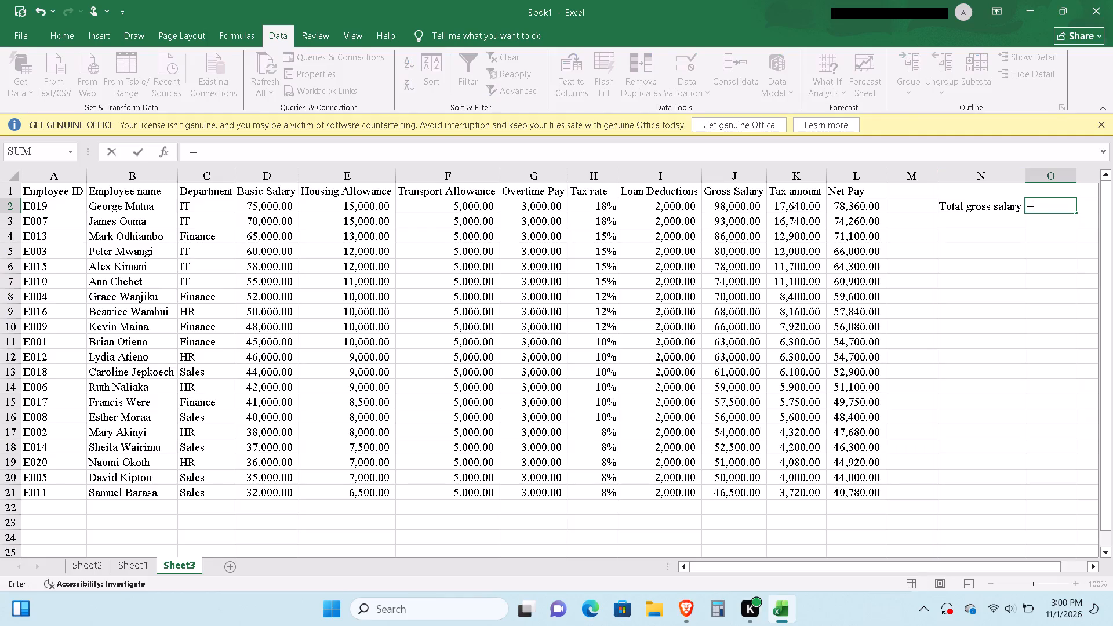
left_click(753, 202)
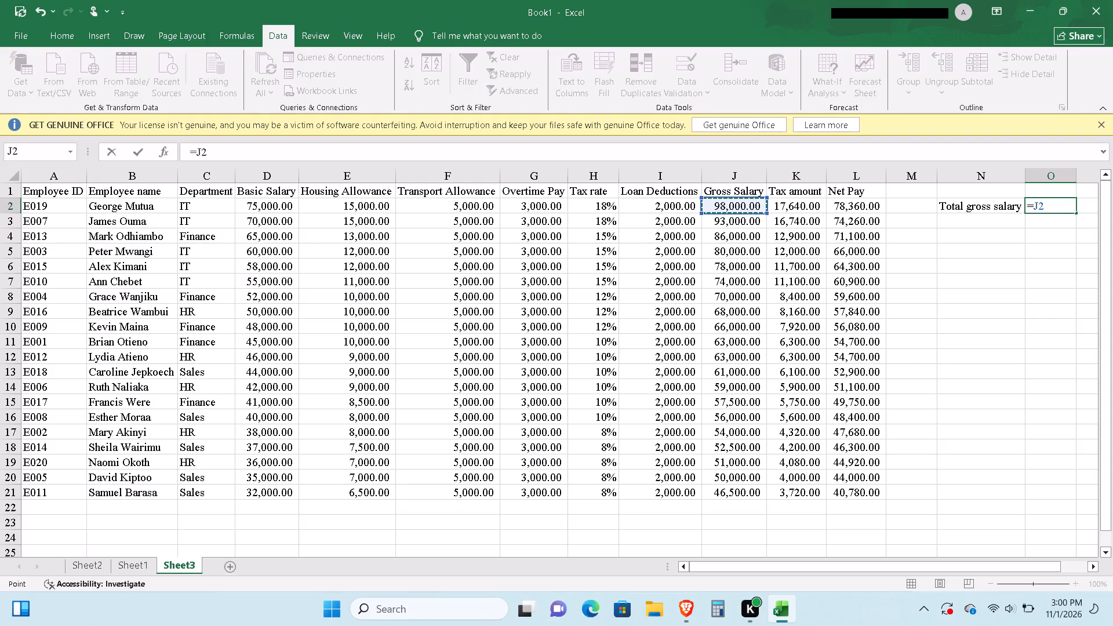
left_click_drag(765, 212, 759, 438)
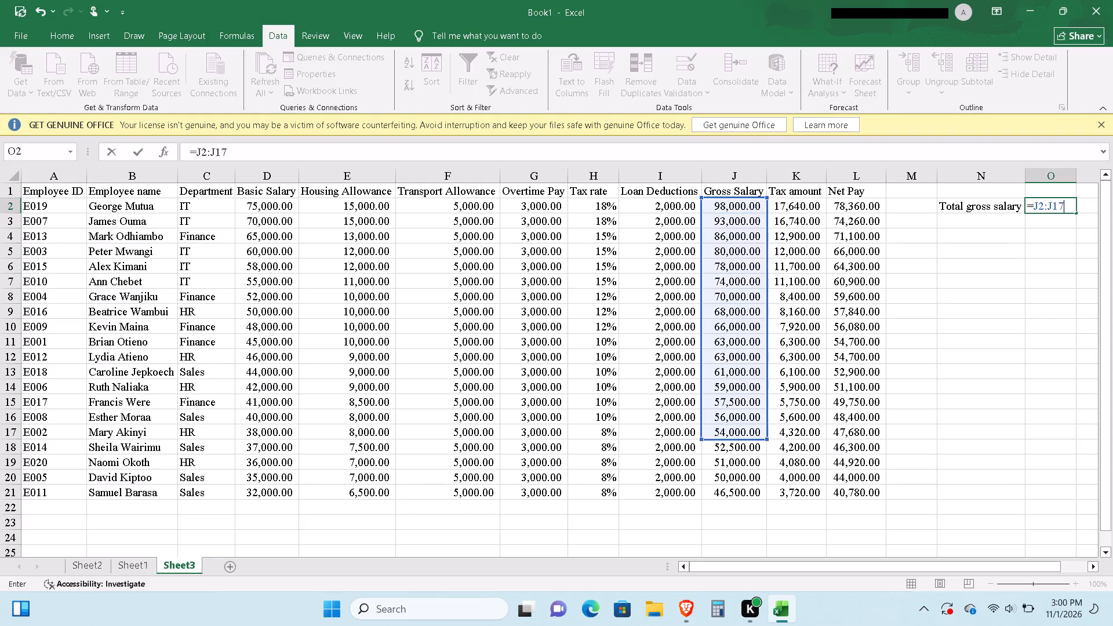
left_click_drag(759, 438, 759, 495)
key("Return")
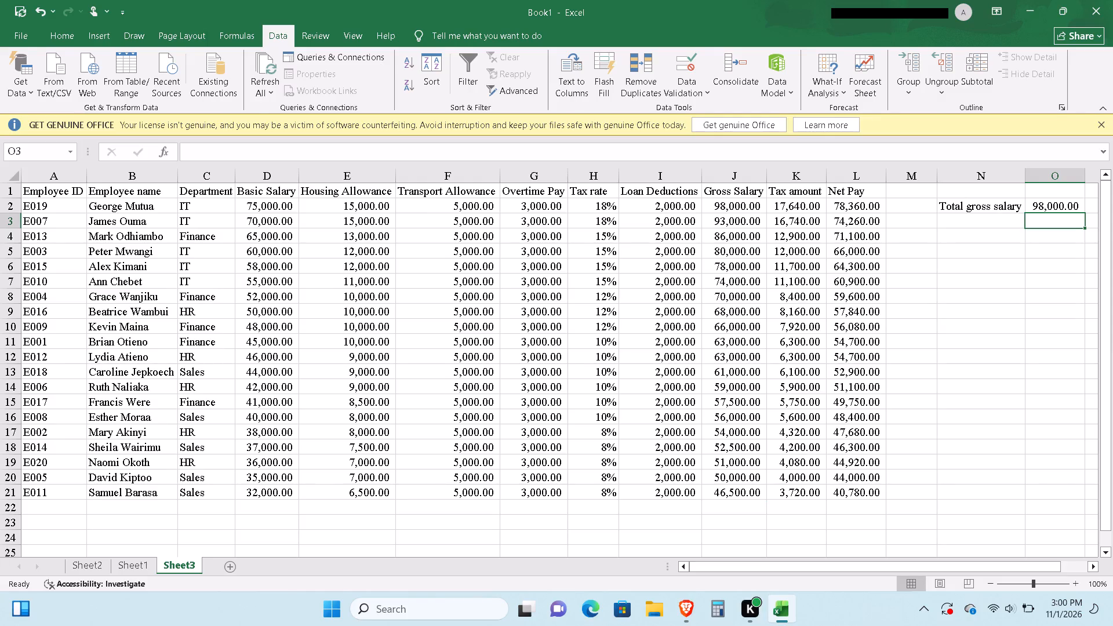
Calculate the total gross salary of all employees in O2 with =SUM(J2:J21).
left_click(1042, 208)
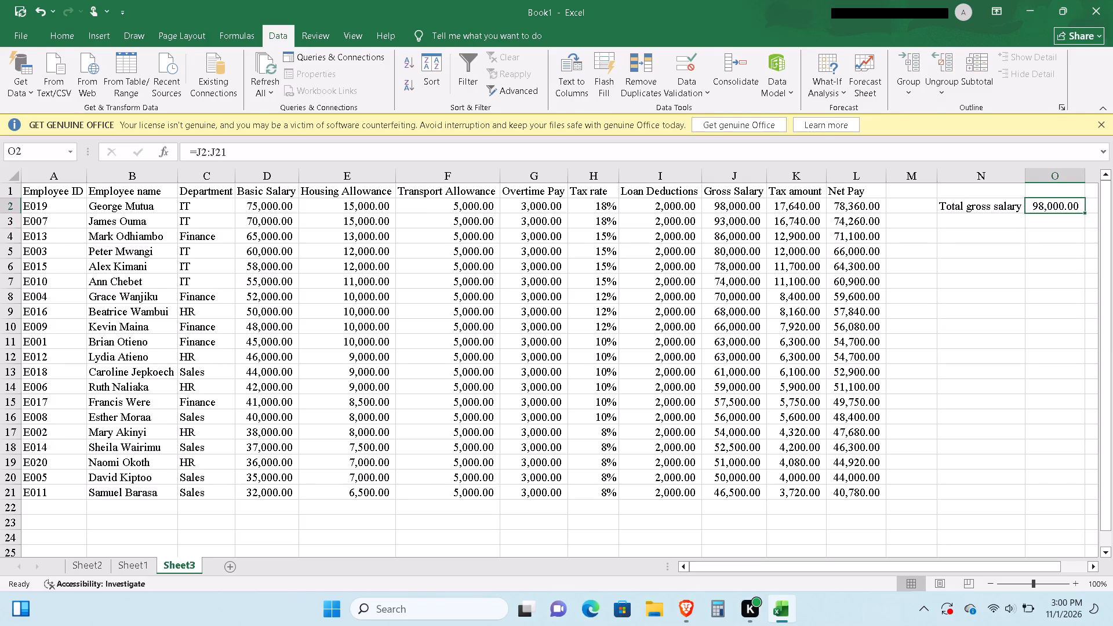
key("equal")
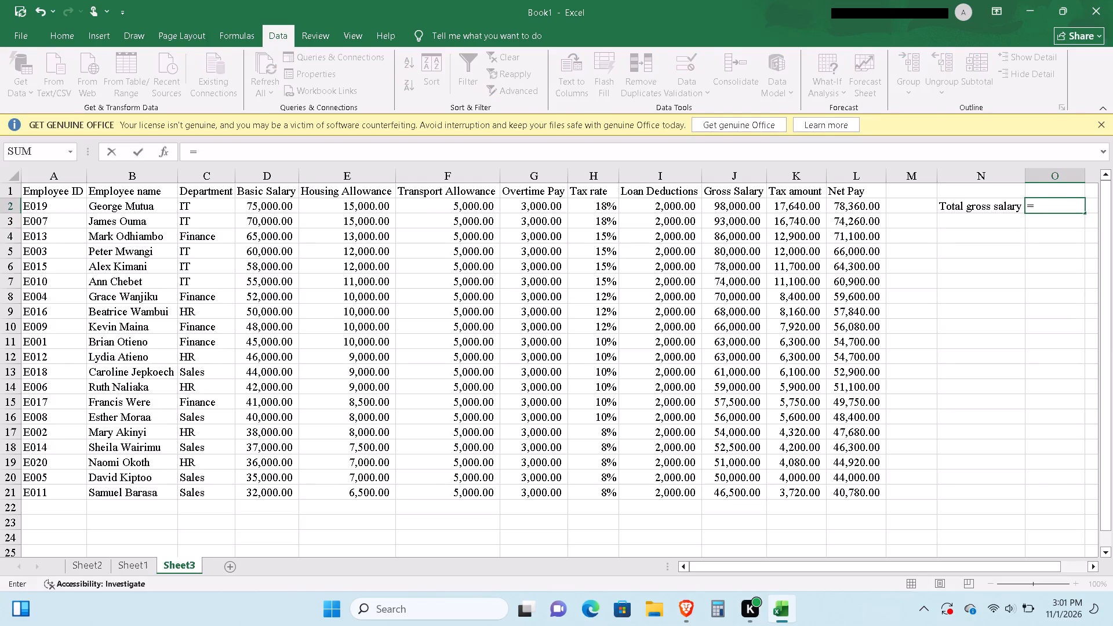
type("sum")
key("BackSpace")
key("BackSpace")
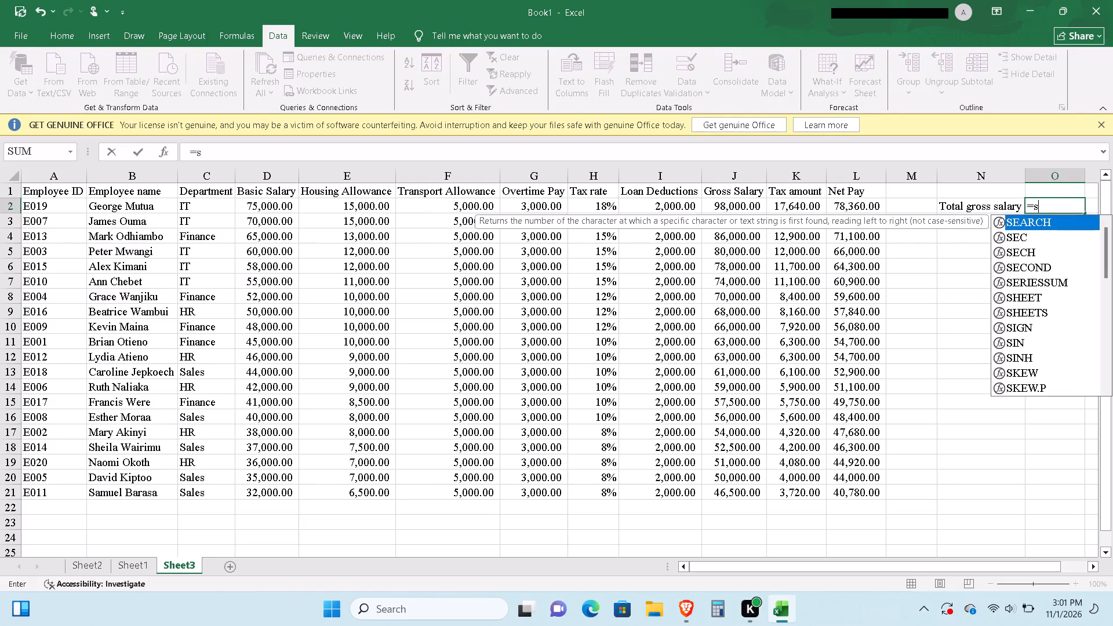
key("BackSpace")
type("SUM")
key("shift+parenleft")
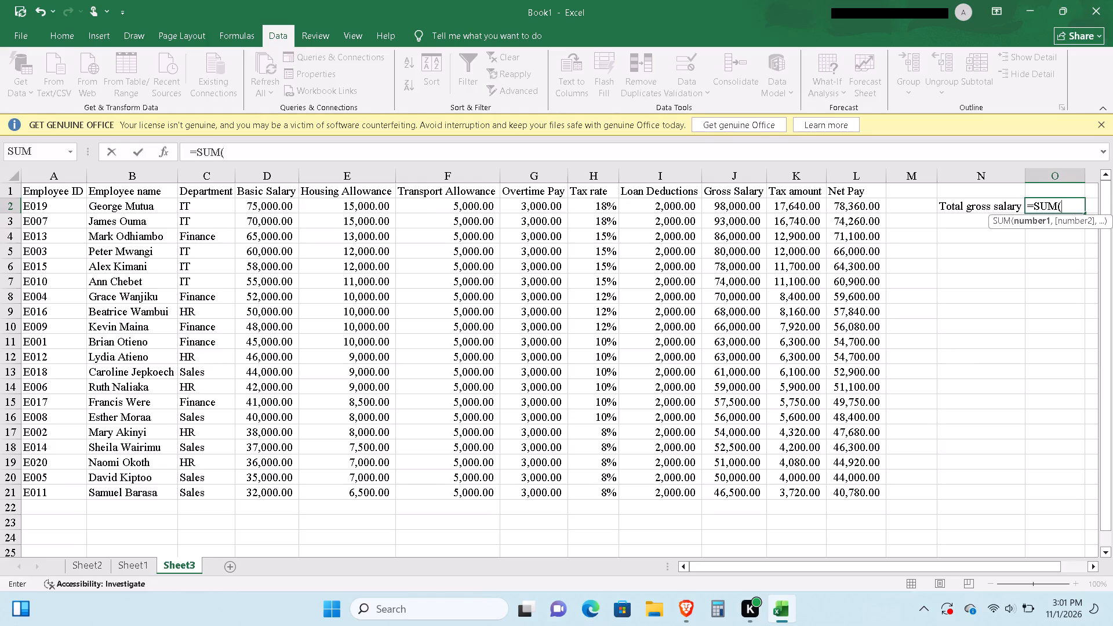
left_click(741, 203)
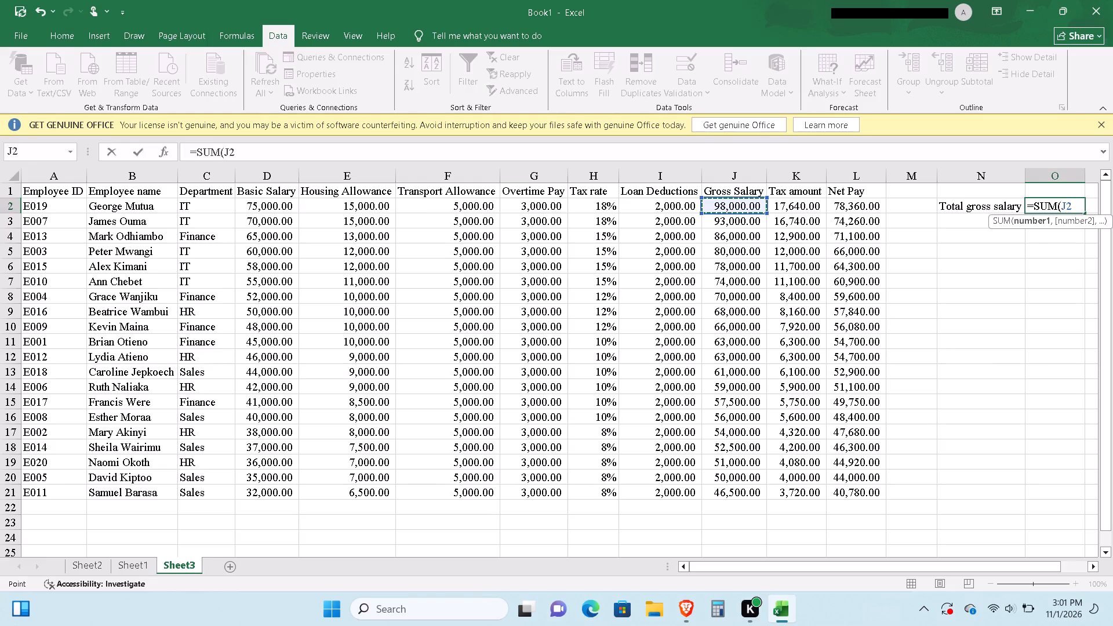
left_click_drag(766, 213, 750, 492)
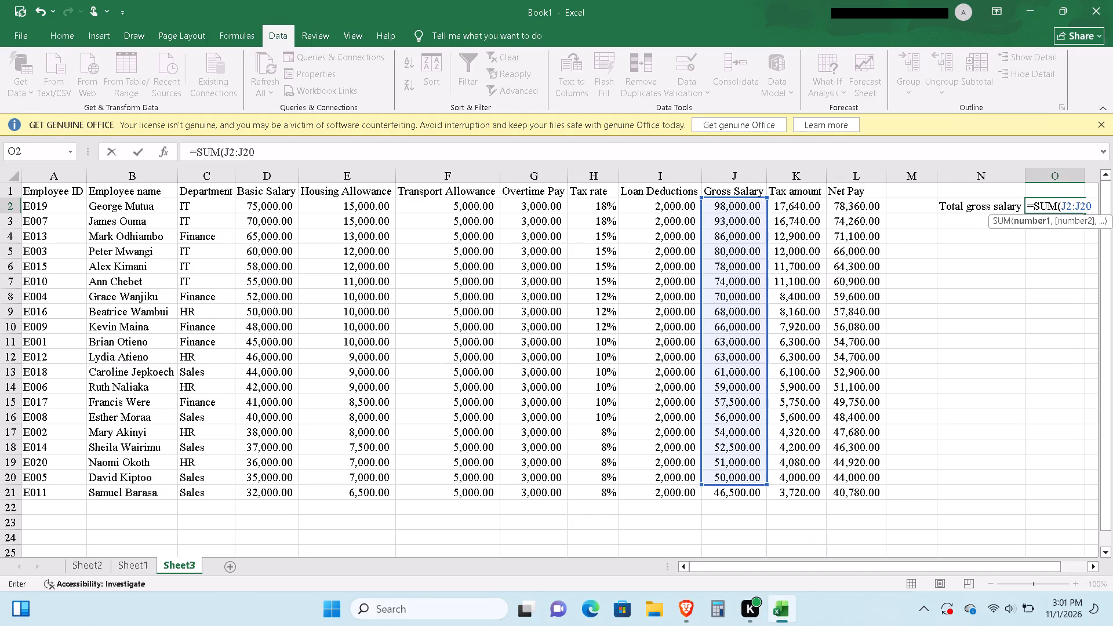
left_click_drag(750, 492, 750, 493)
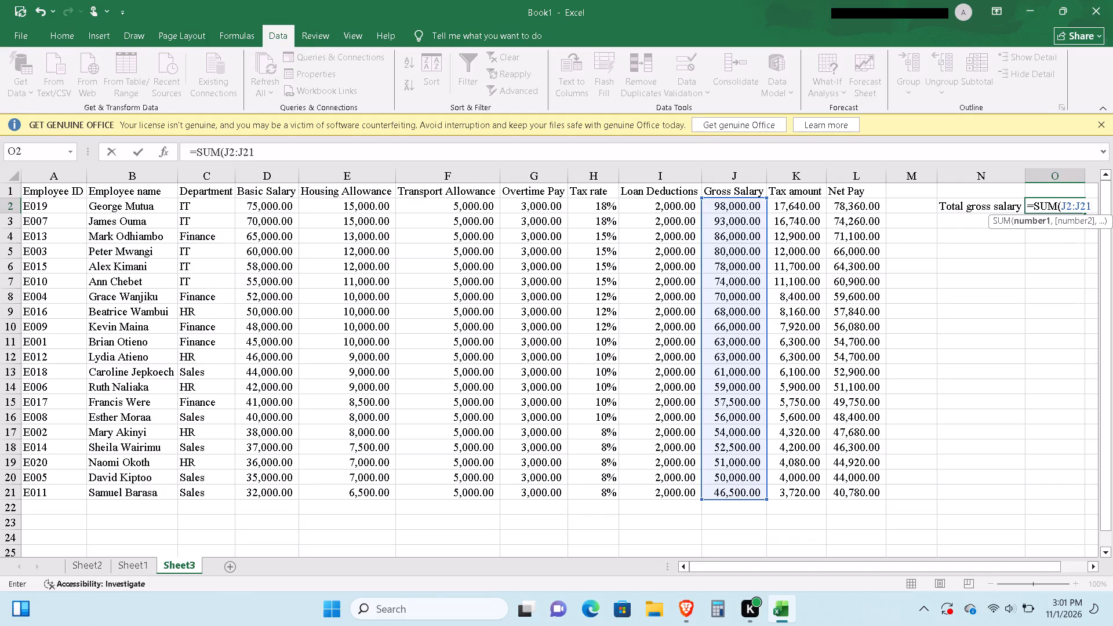
key("shift+parenright")
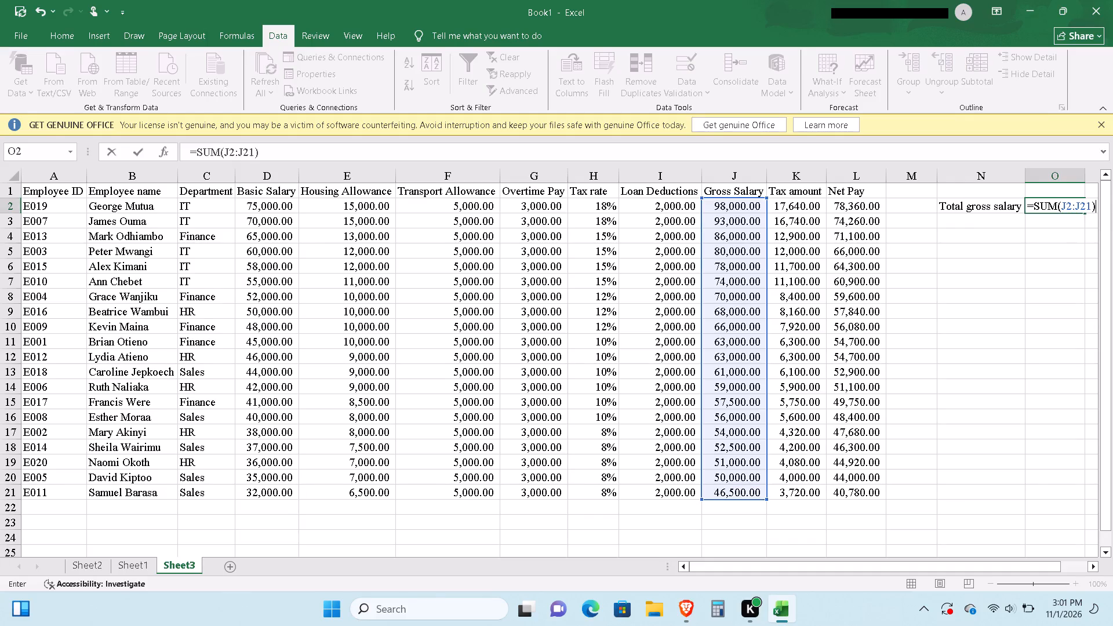
key("Return")
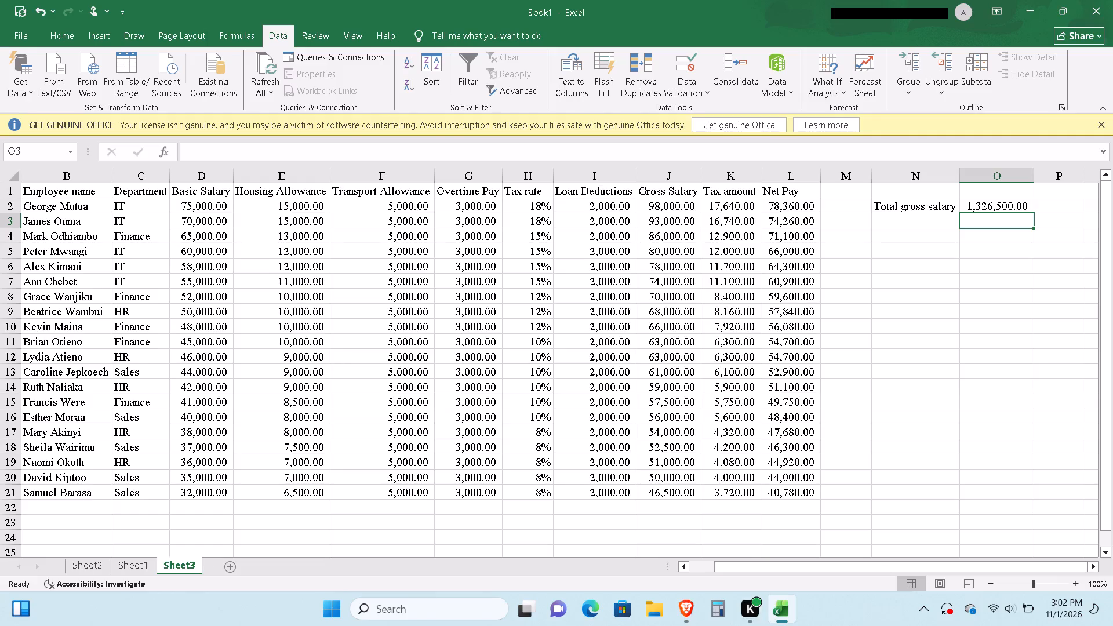
Select cell N3, below the Total gross salary label, for the next summary entry.
left_click(892, 224)
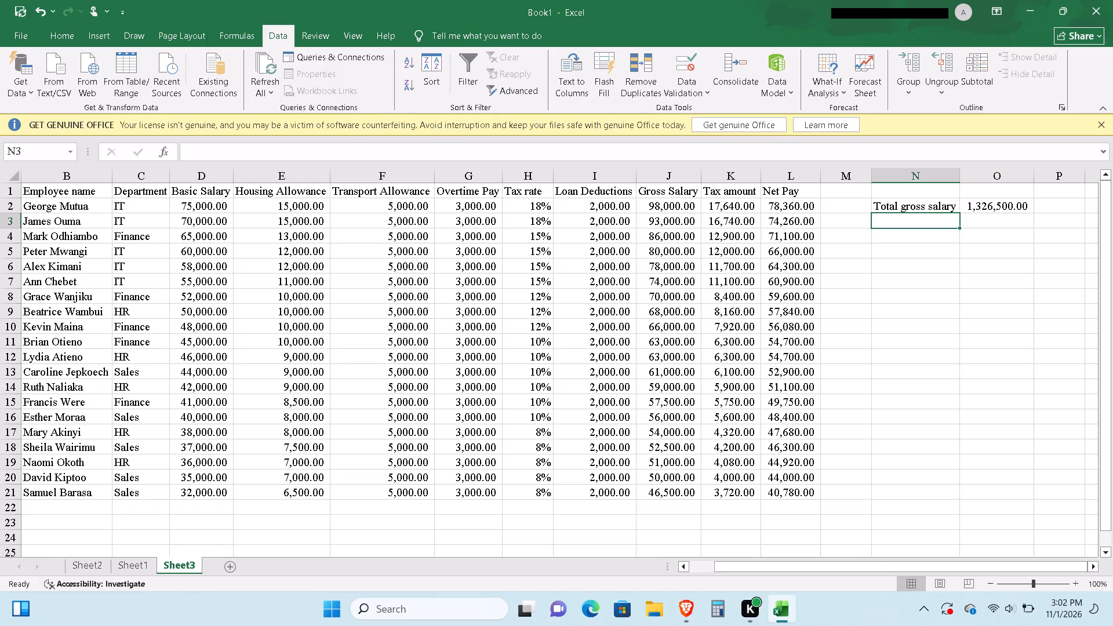
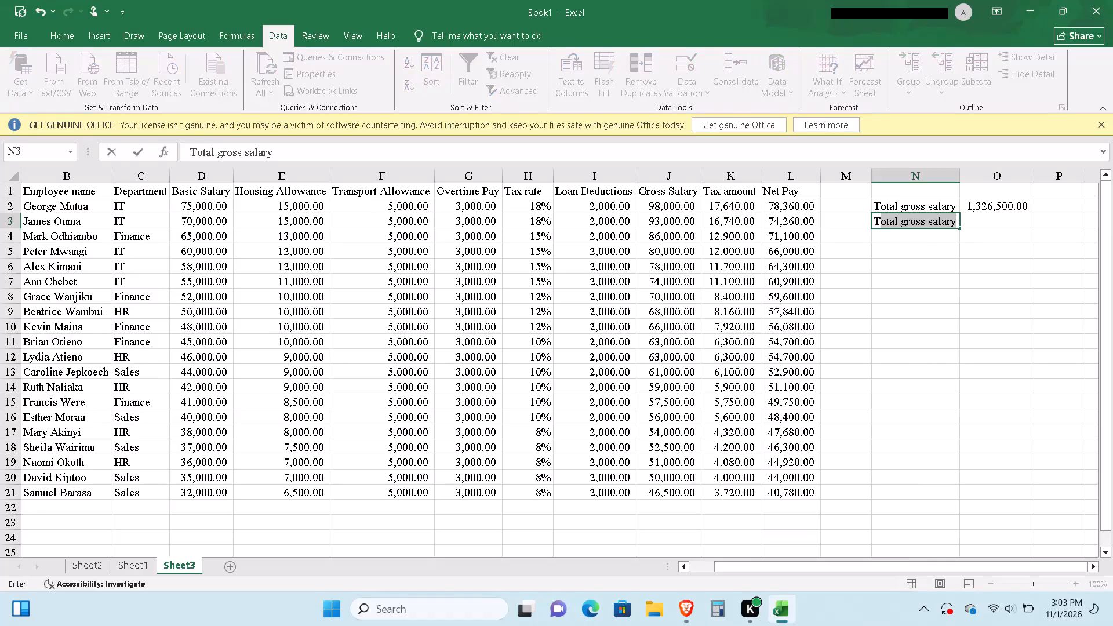
Enter the label Total tax in cell N3, below the Total gross salary label.
type("otal")
key("space")
type("tax")
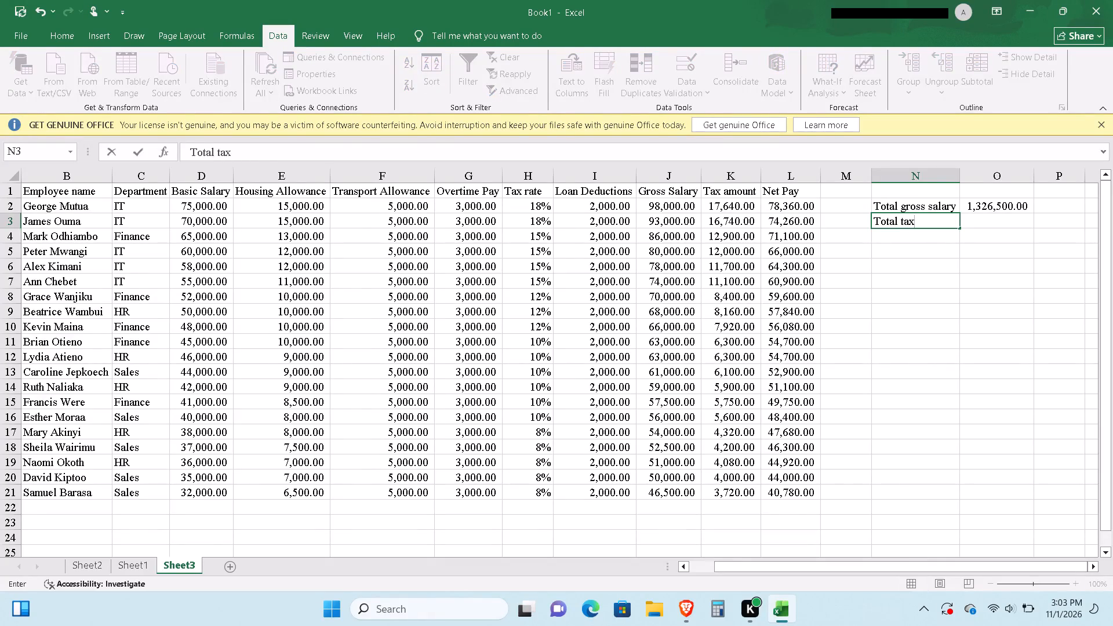
Start a SUM formula in O3, beside the Total tax label, to total the employees' tax amounts.
left_click_drag(974, 175, 979, 217)
left_click(979, 217)
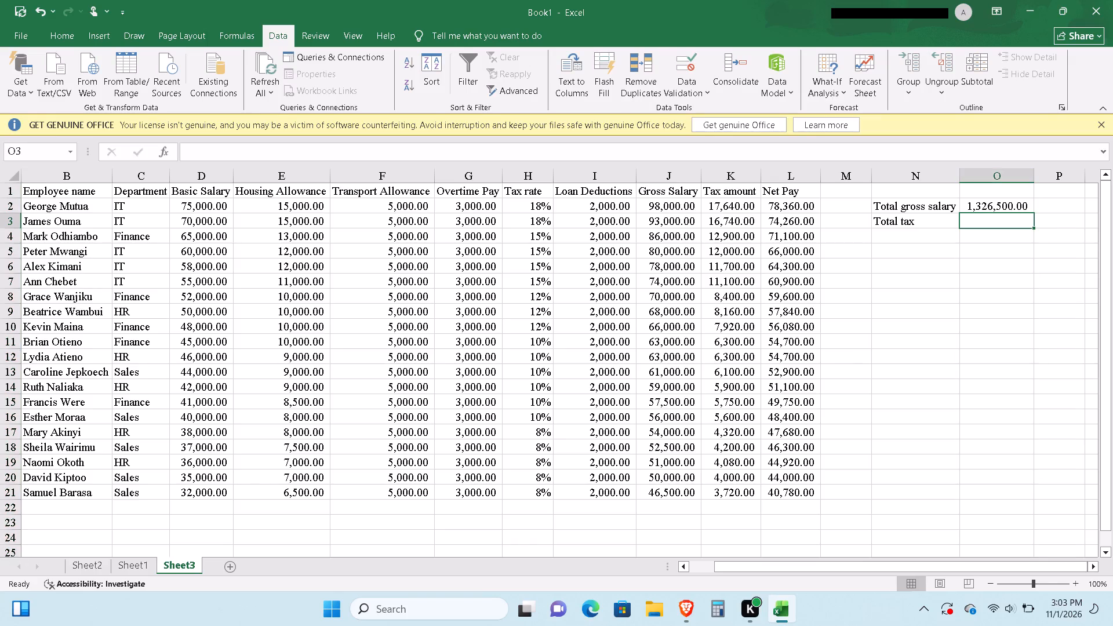
key("equal")
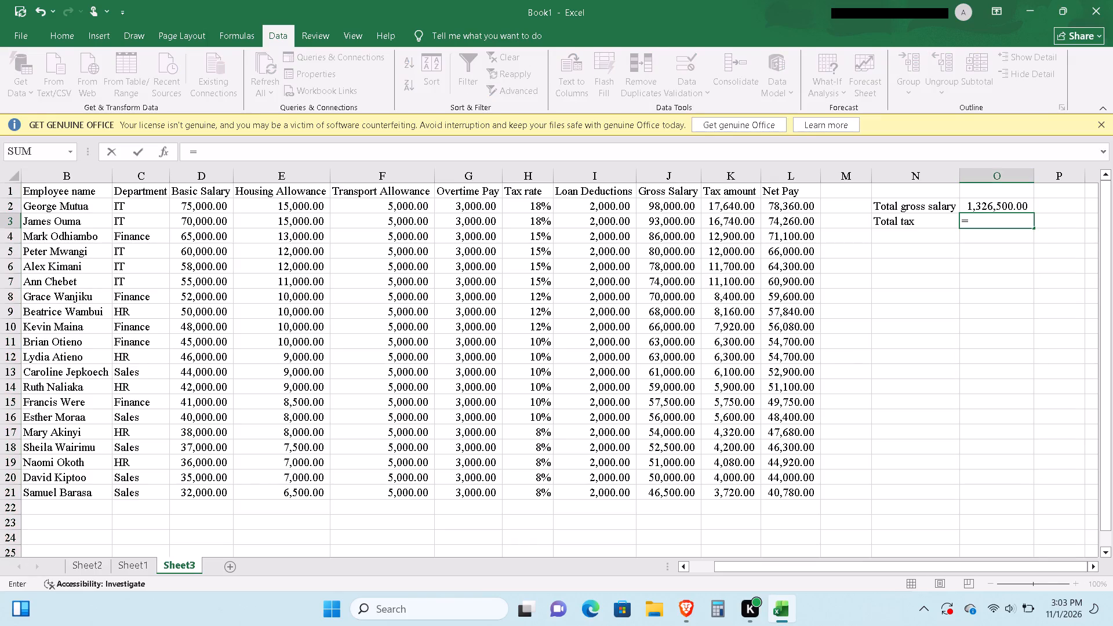
type("UM")
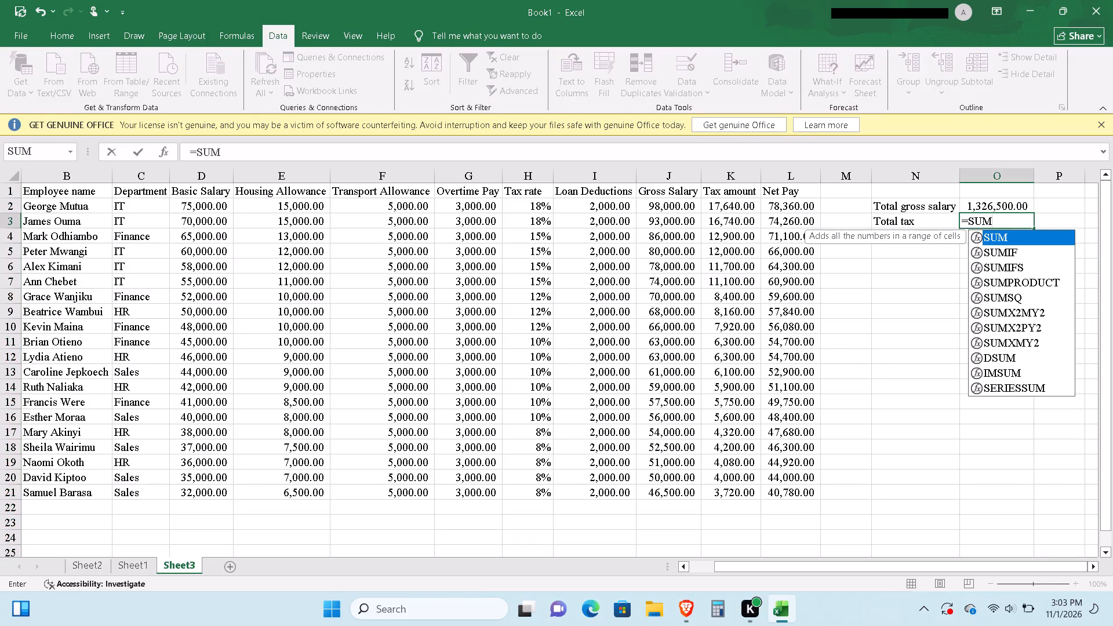
key("shift+parenleft")
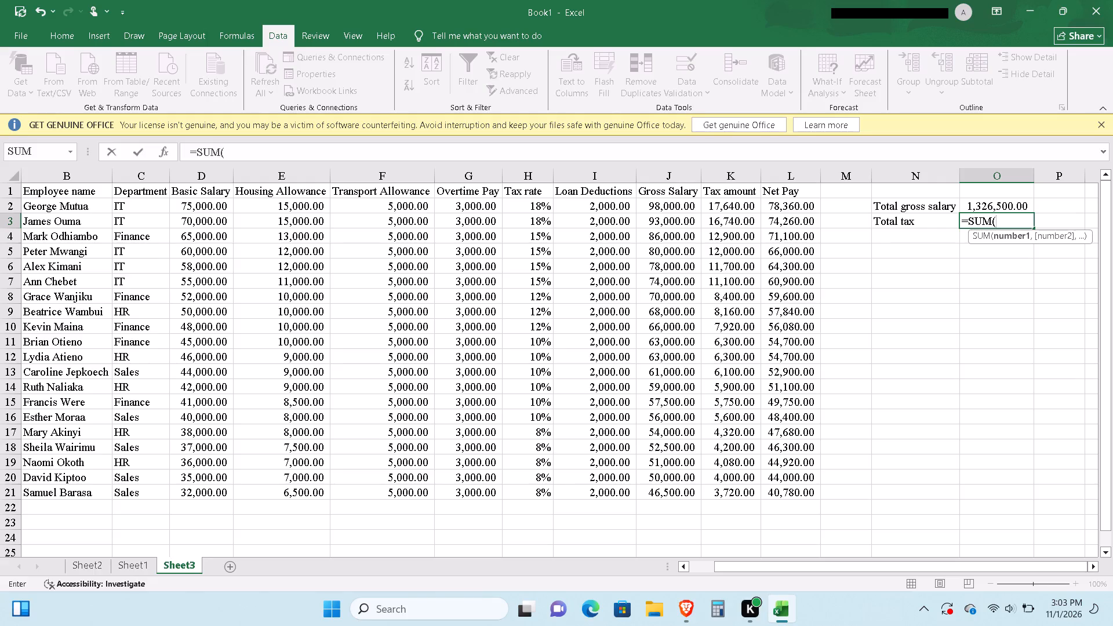
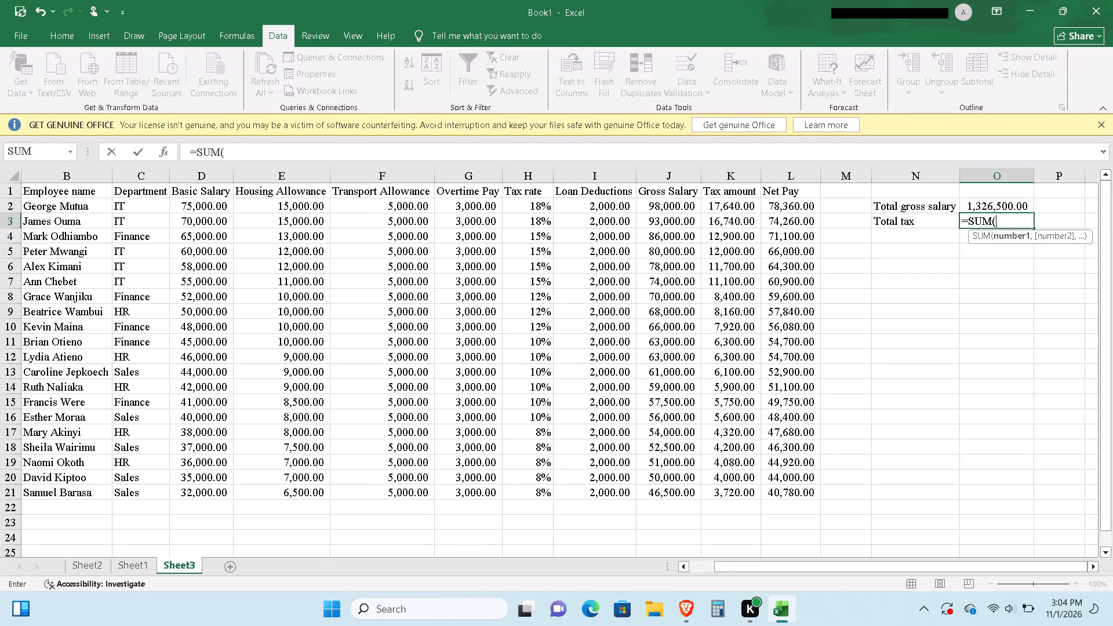
Complete the Total tax formula in O3 so it sums the tax amounts in K2:K21.
left_click(744, 205)
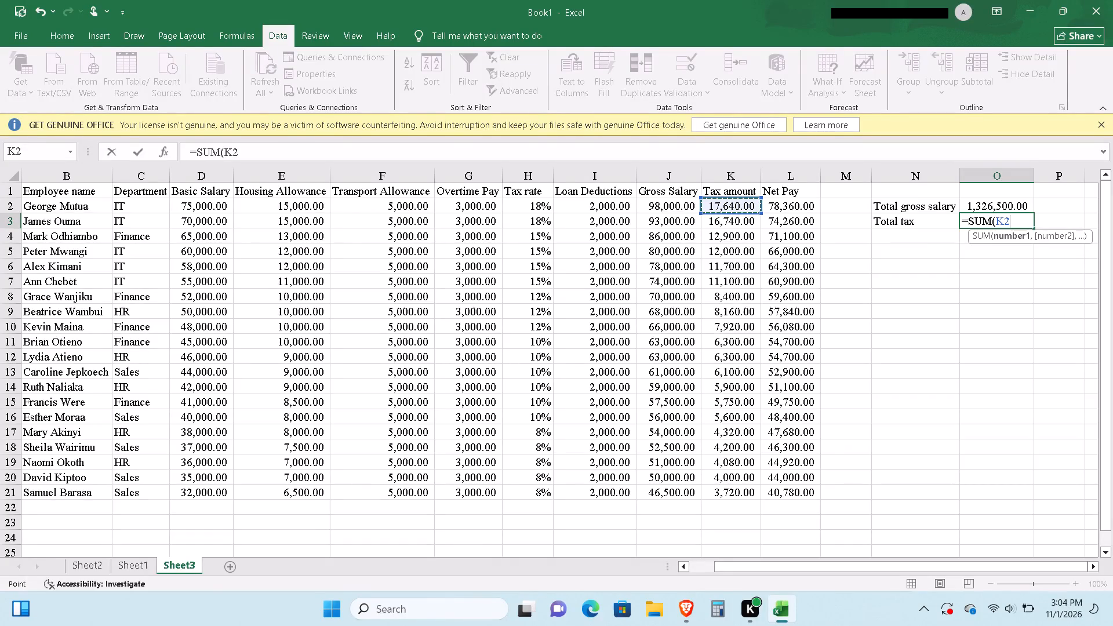
left_click_drag(758, 213, 744, 485)
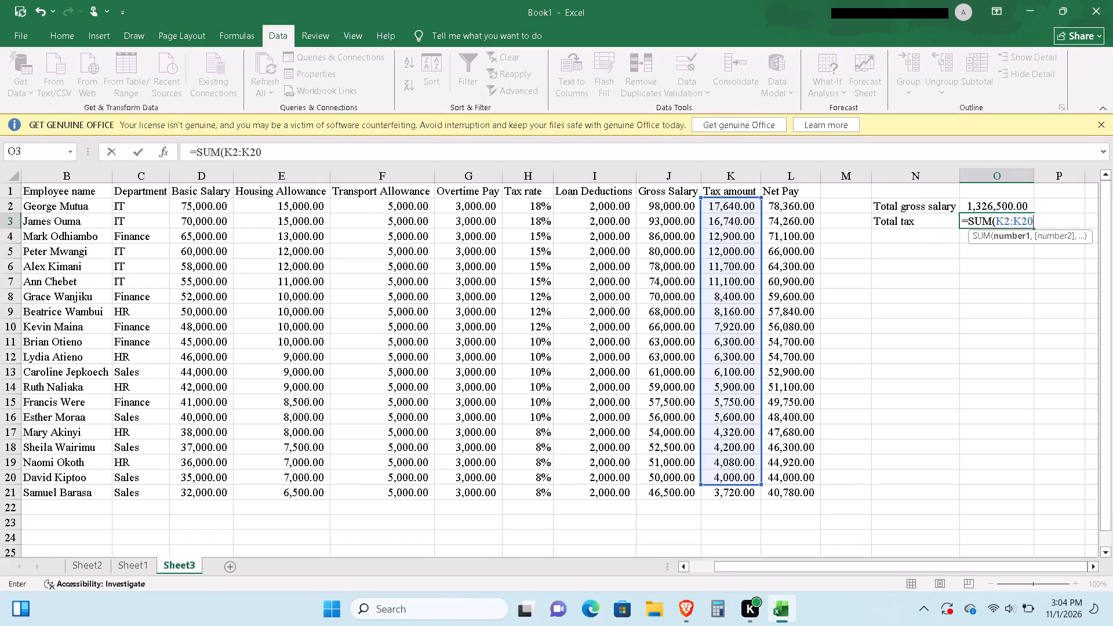
left_click_drag(744, 485, 744, 493)
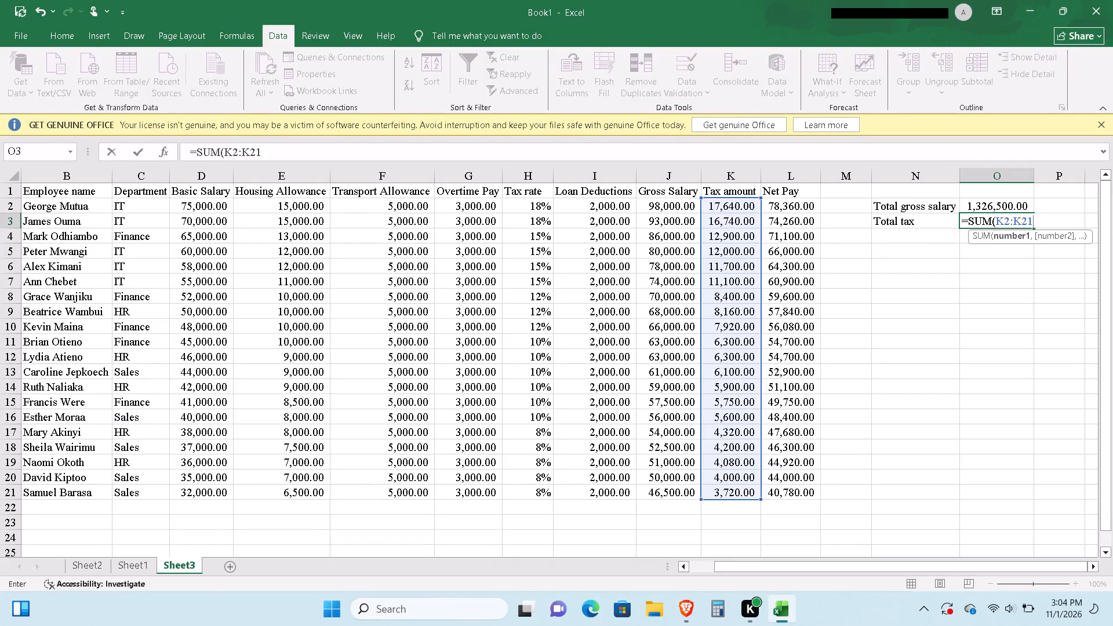
key("shift+parenright")
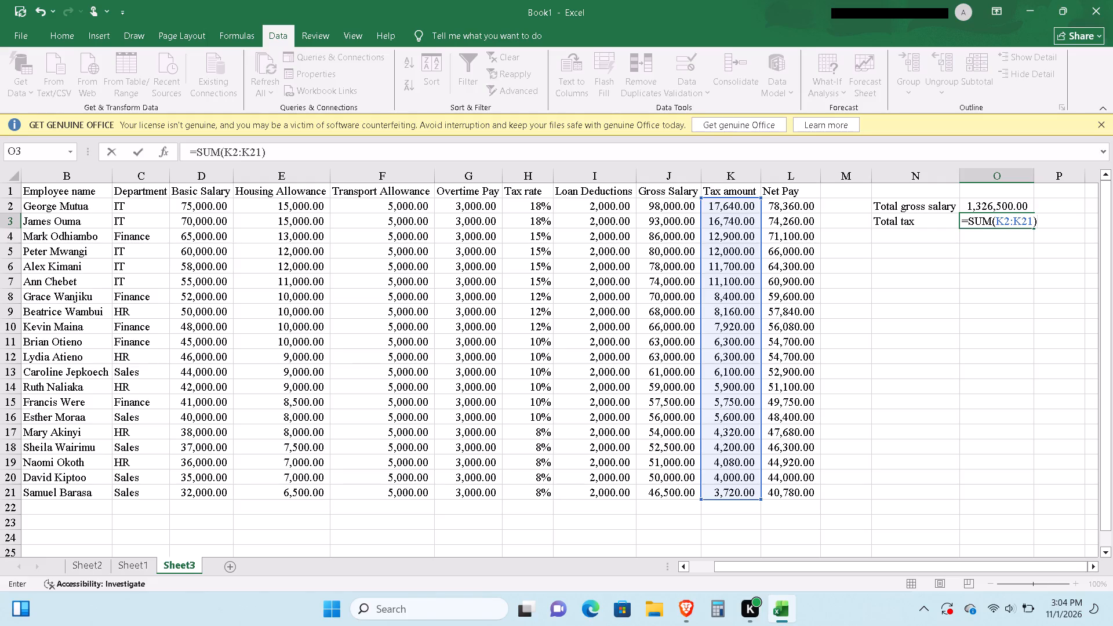
key("Return")
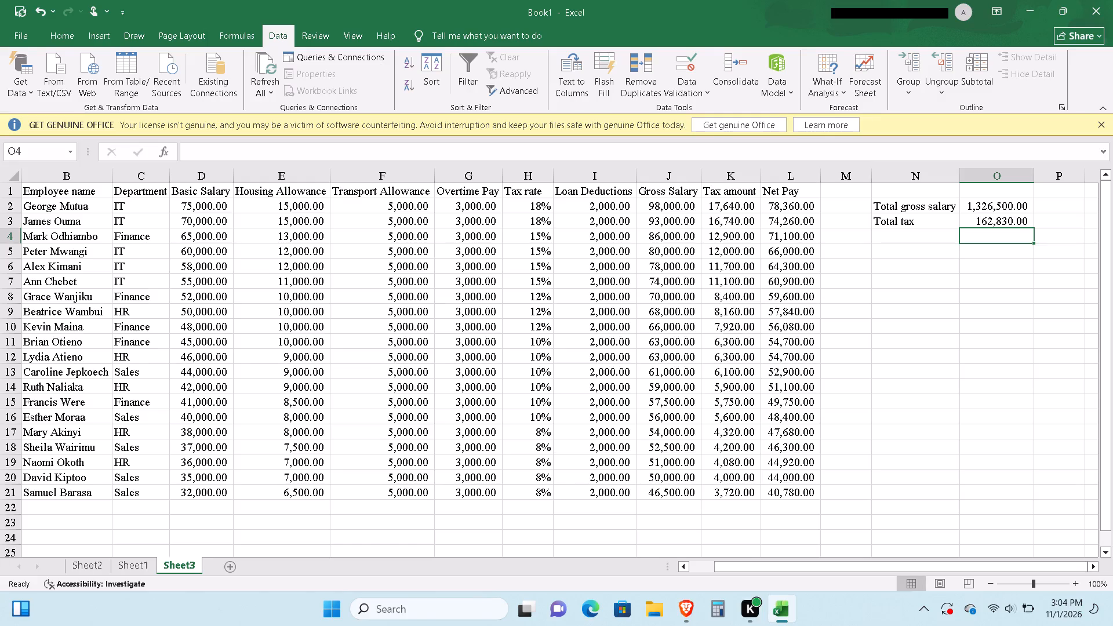
Select cell N4, below the Total tax label, for the next summary label.
left_click(893, 241)
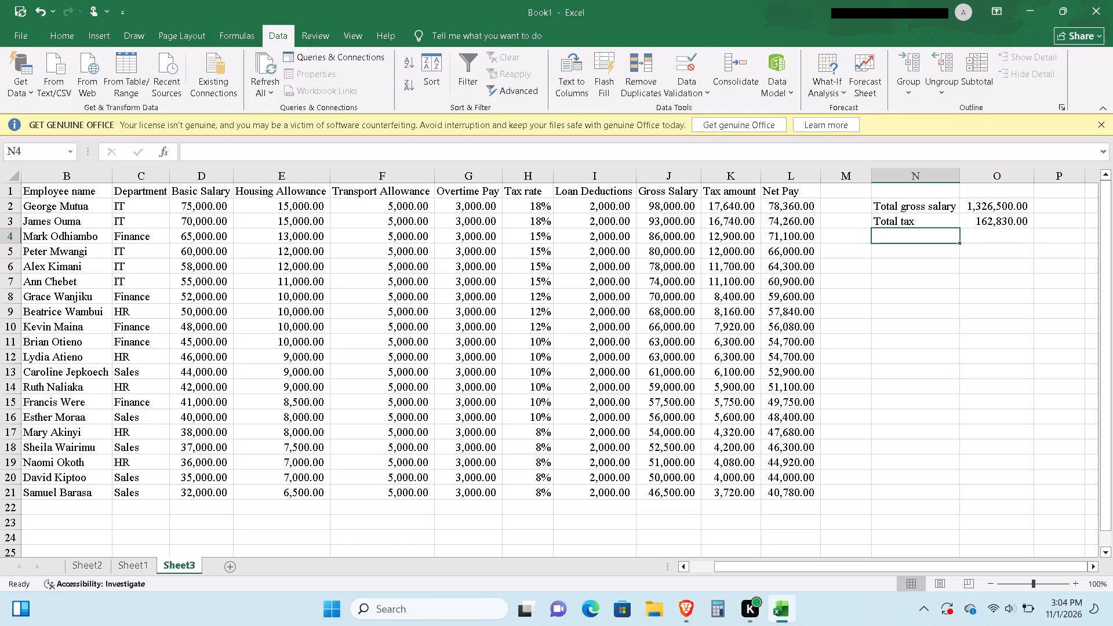
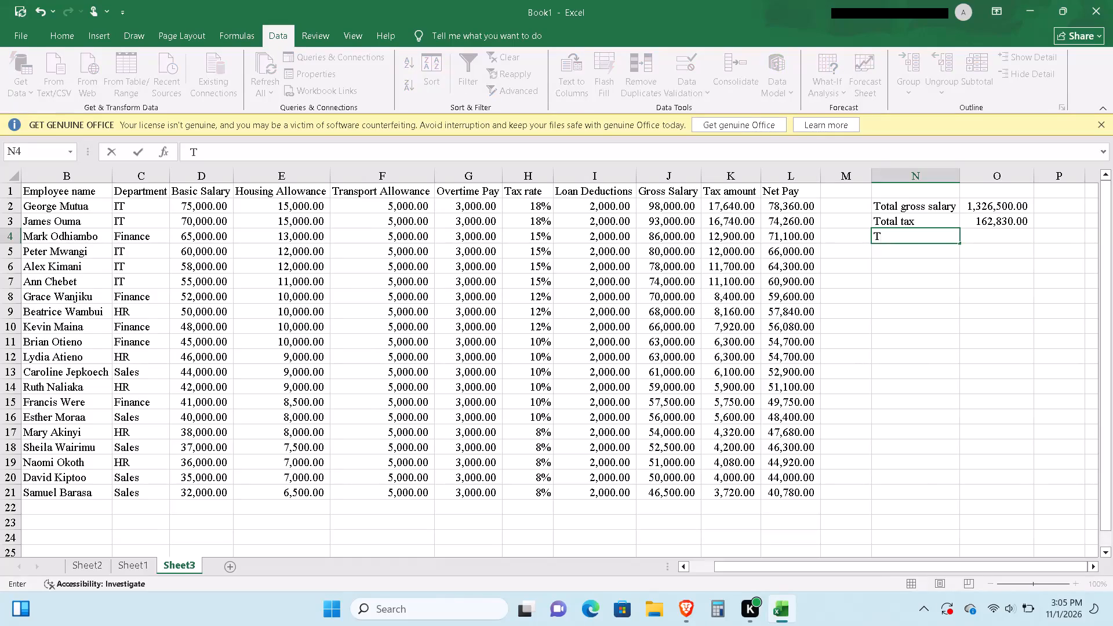
Enter the word Total as the start of the summary label in N4, below Total tax.
type("ota")
type("l")
key("space")
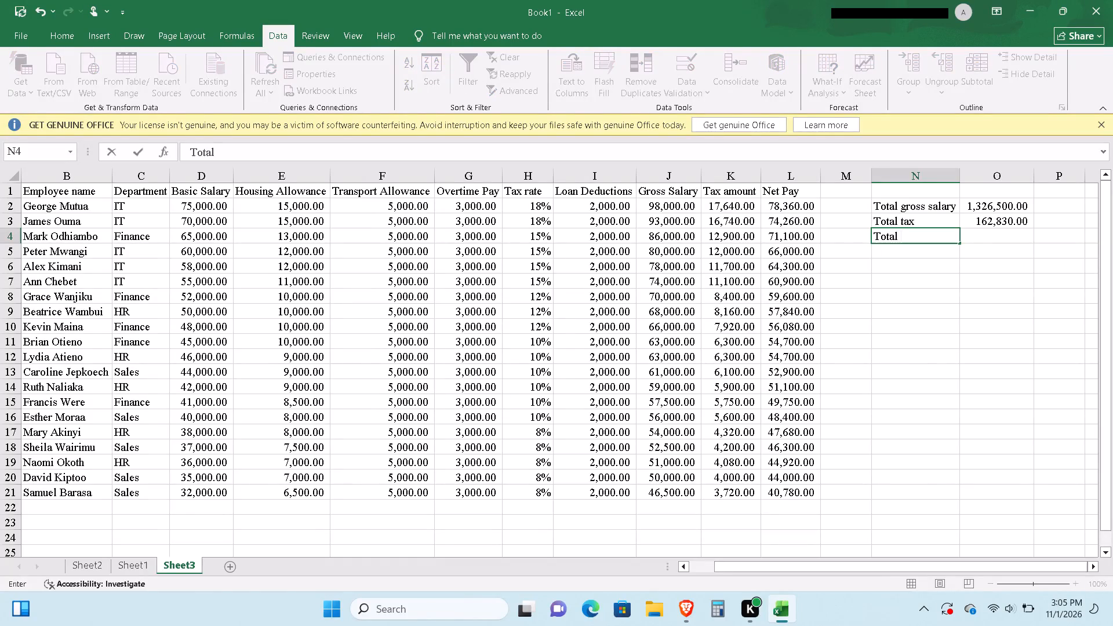
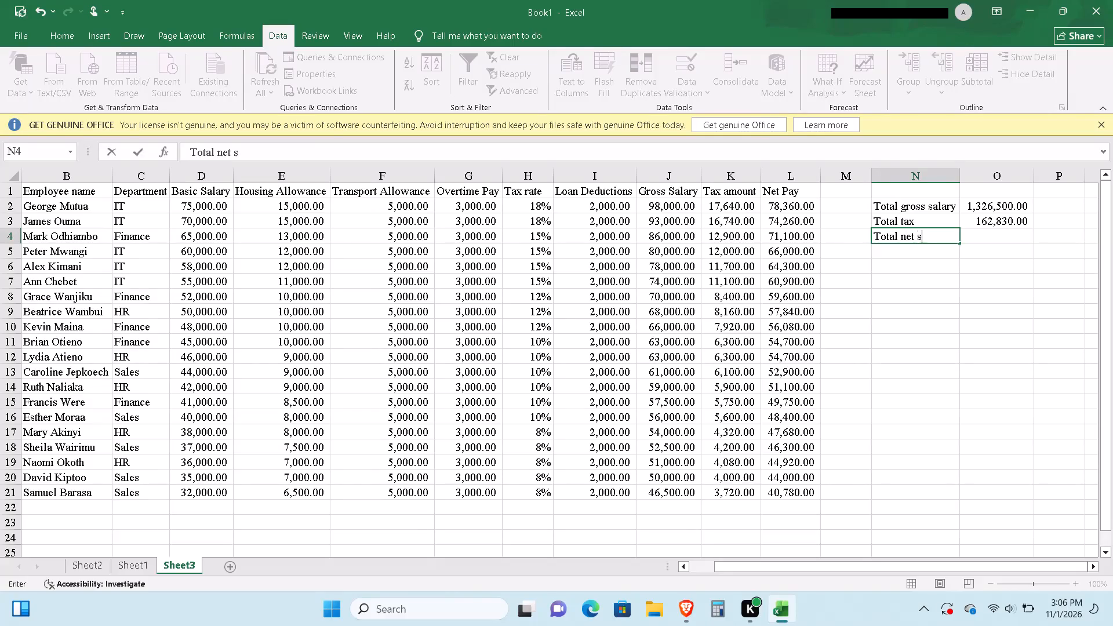
Complete the summary label in N4 so that it reads Total net salary.
type("ry")
Start a formula in O4, beside the Total net salary label.
left_click(988, 241)
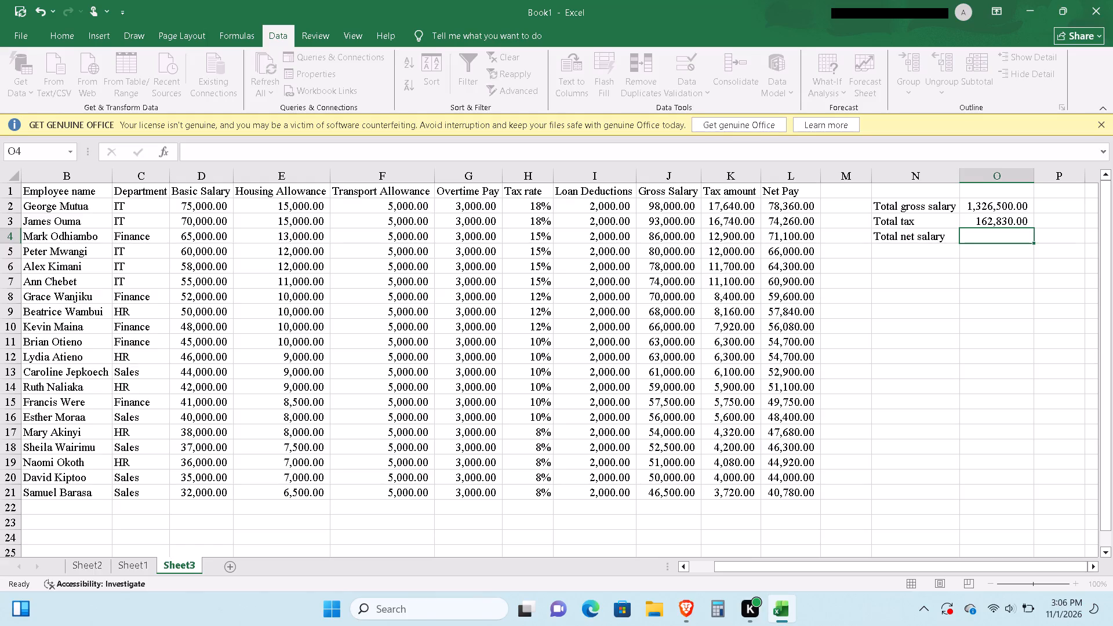
key("equal")
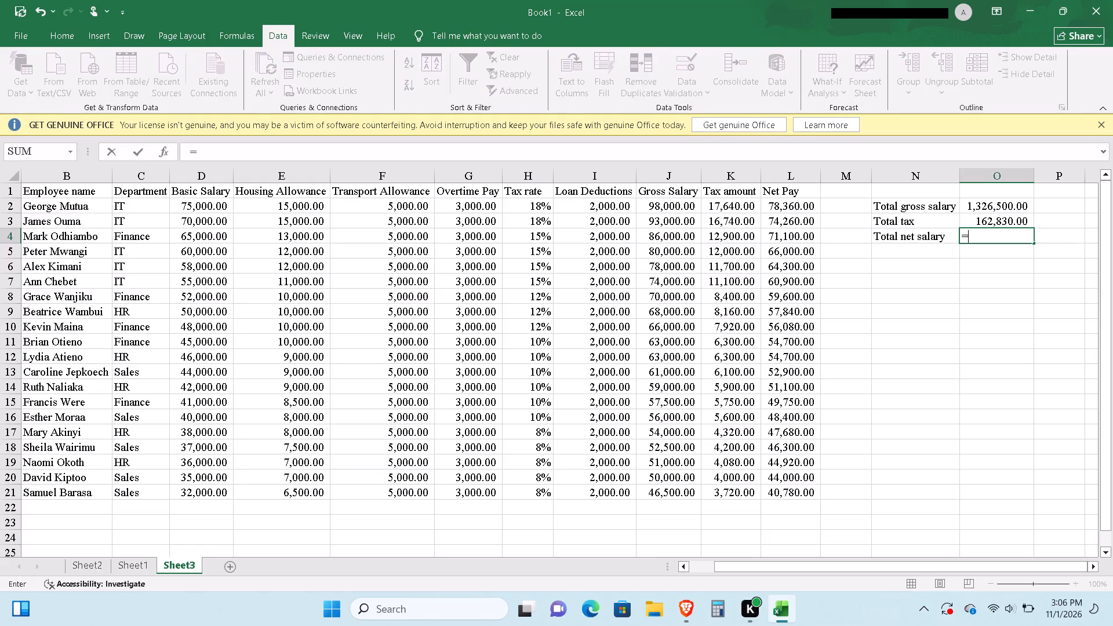
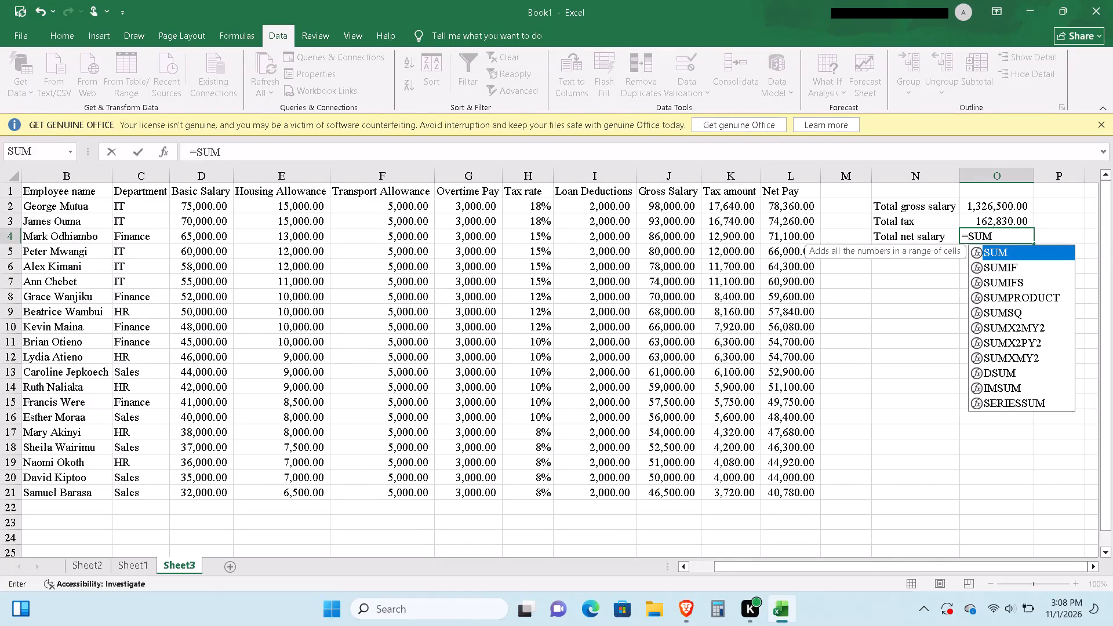
Open the argument list of the SUM function in the O4 formula for total net salary.
key("shift+parenleft")
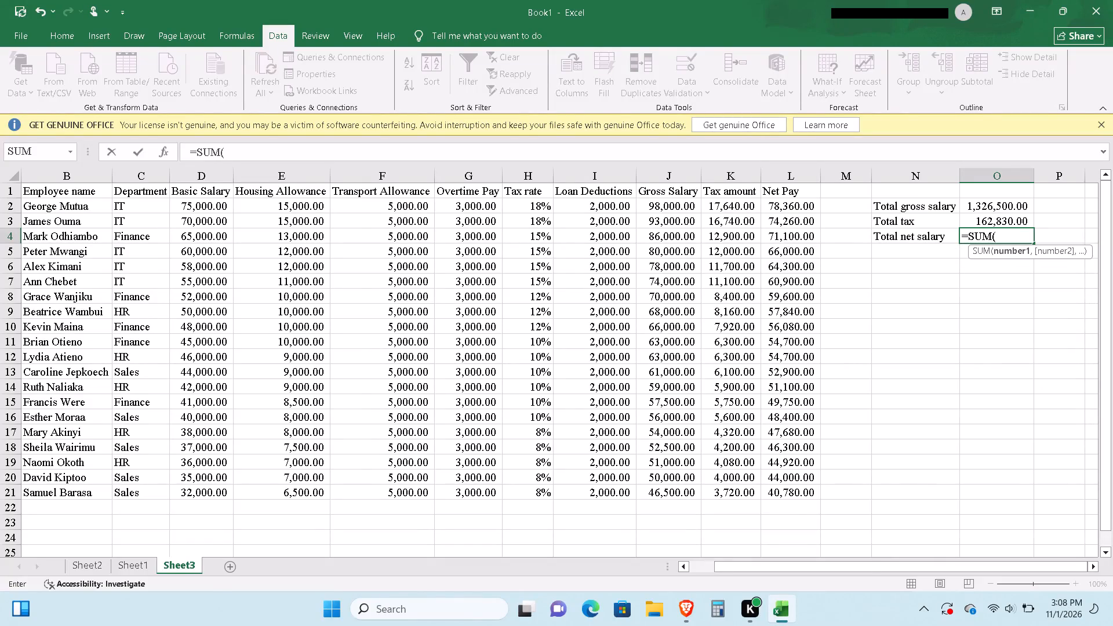
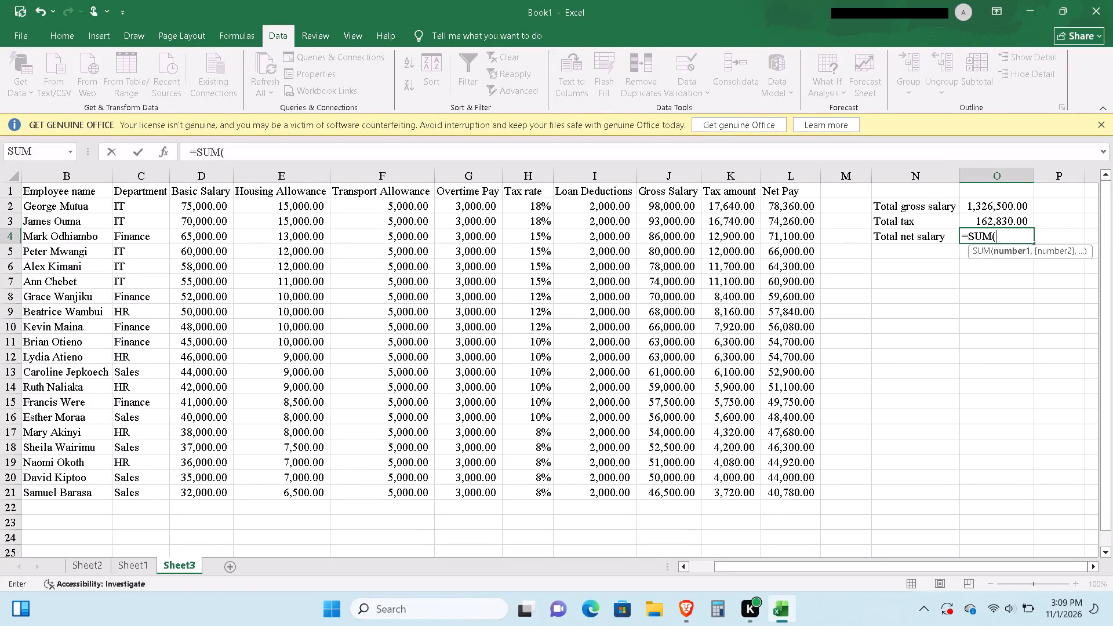
Complete the total net salary formula in O4 by summing the Net Pay range L2:L21.
left_click(803, 209)
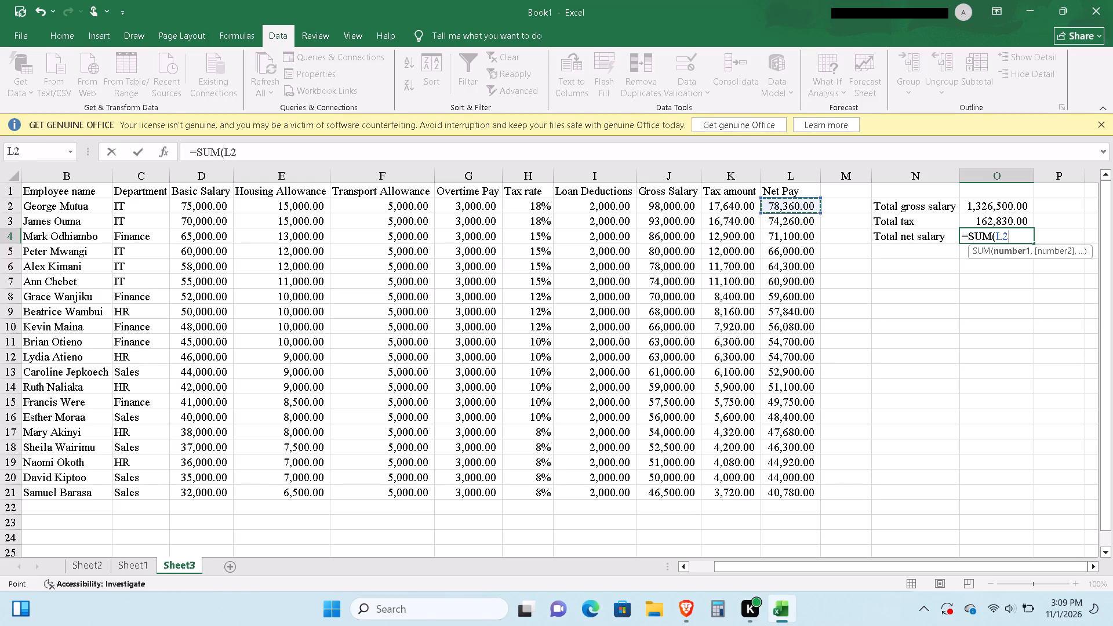
left_click_drag(819, 214, 810, 454)
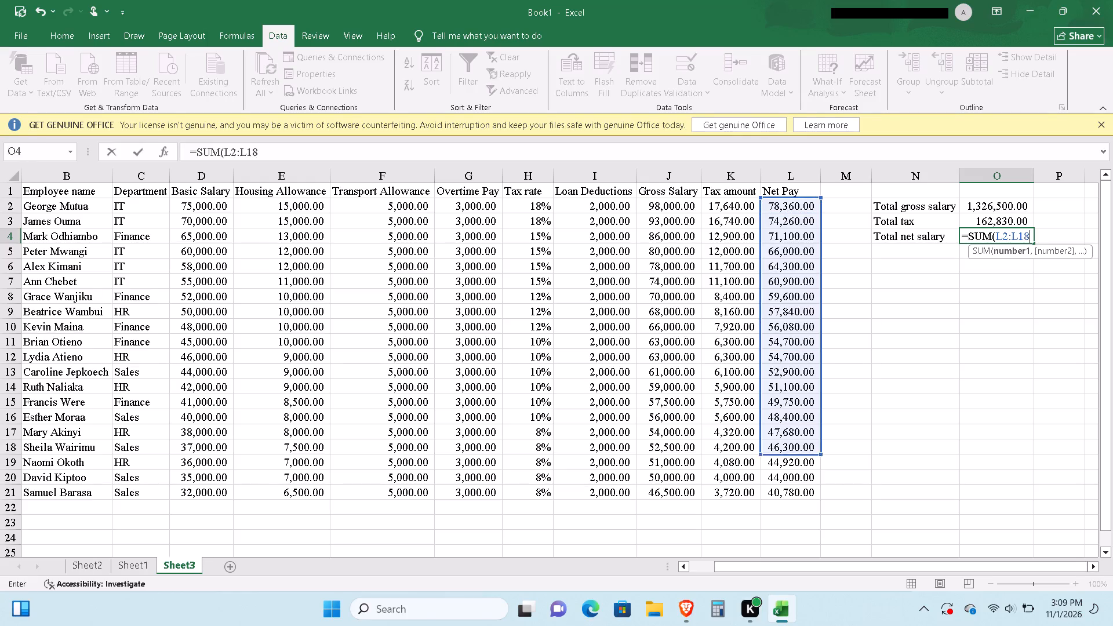
left_click_drag(810, 454, 811, 492)
key("shift+parenright")
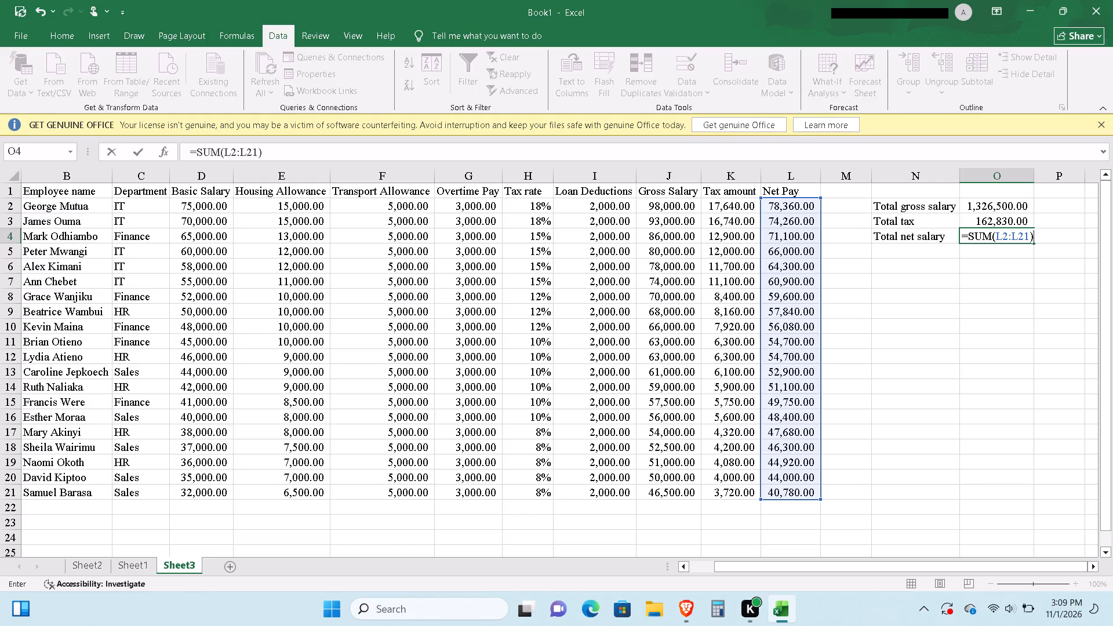
key("Return")
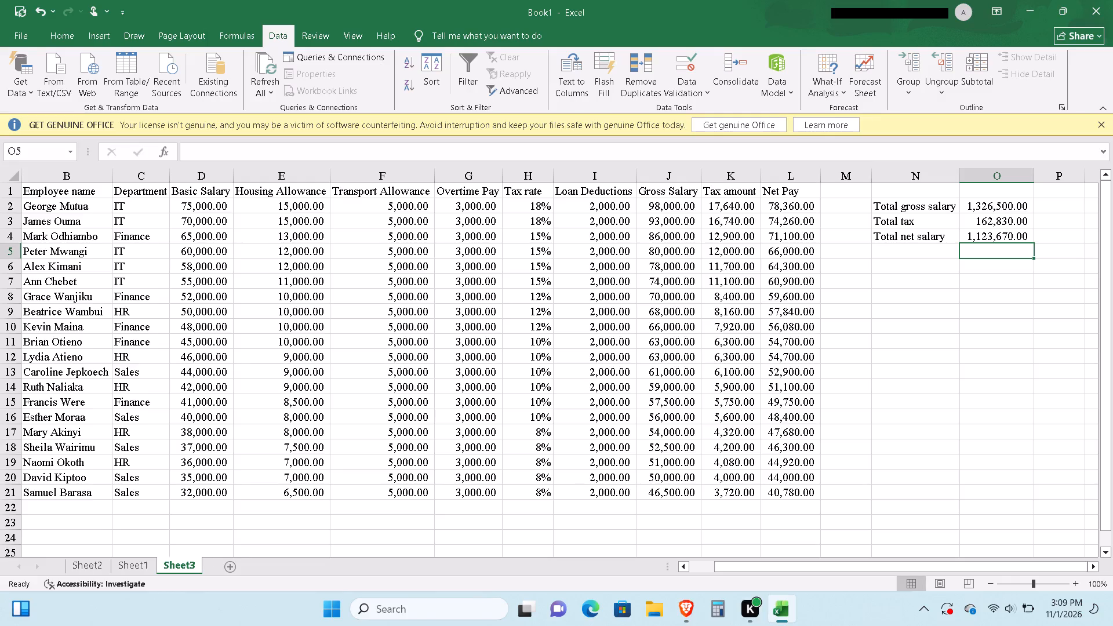
Add the label "Average salary" in N5, below the total net salary label.
left_click(893, 255)
type("Average salary")
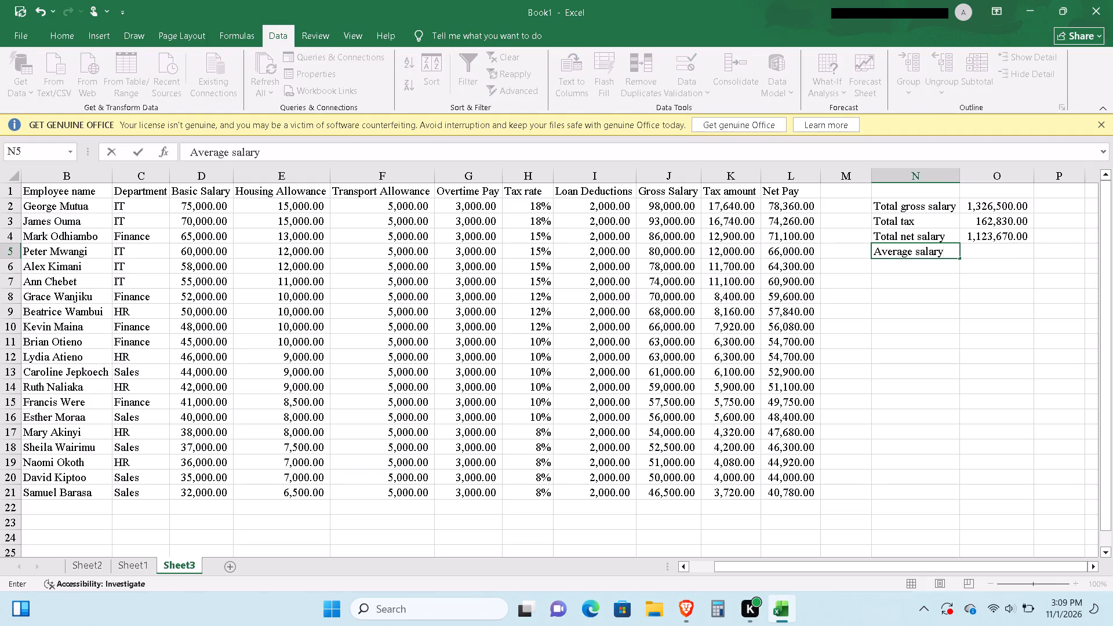
Start an AVERAGE formula in O5 for the average salary, up to its opening parenthesis.
key("Tab")
key("equal")
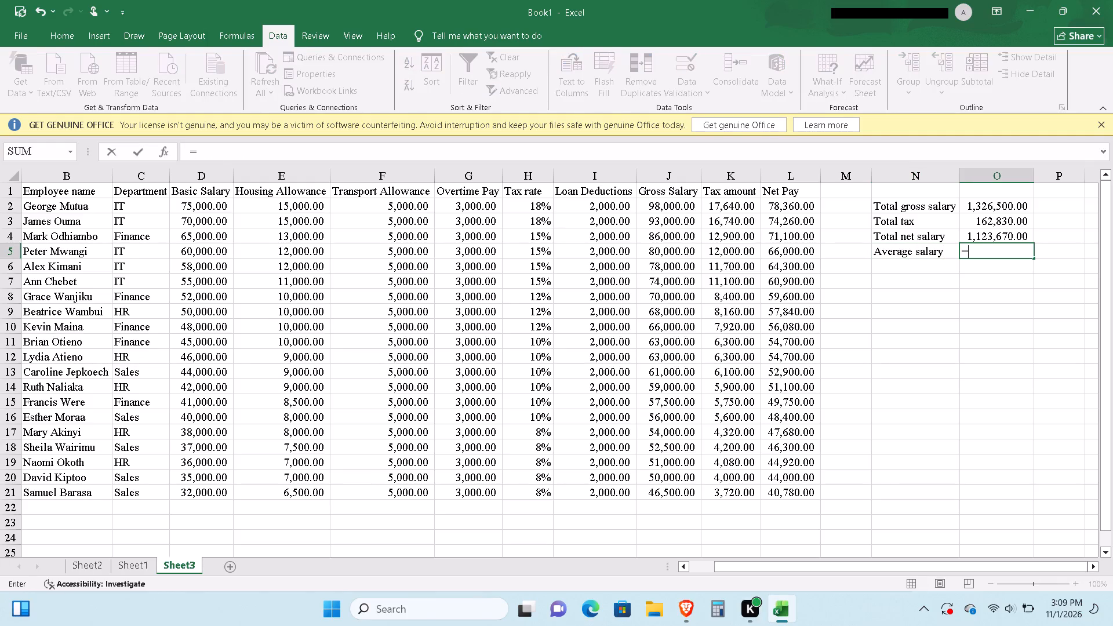
key("v")
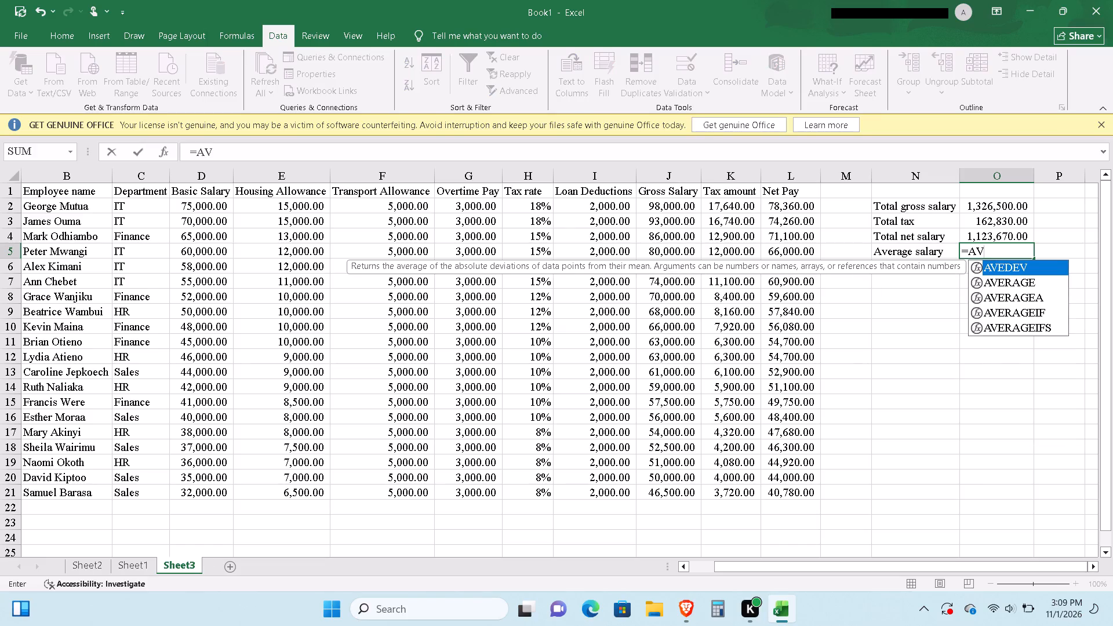
type("ERAGE")
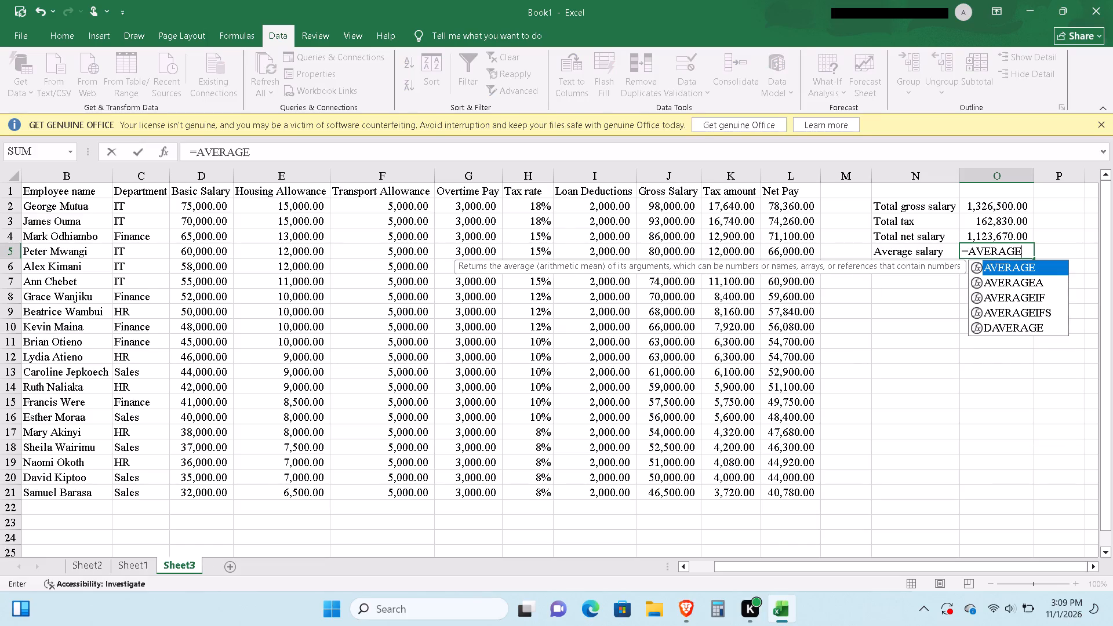
key("shift+parenleft")
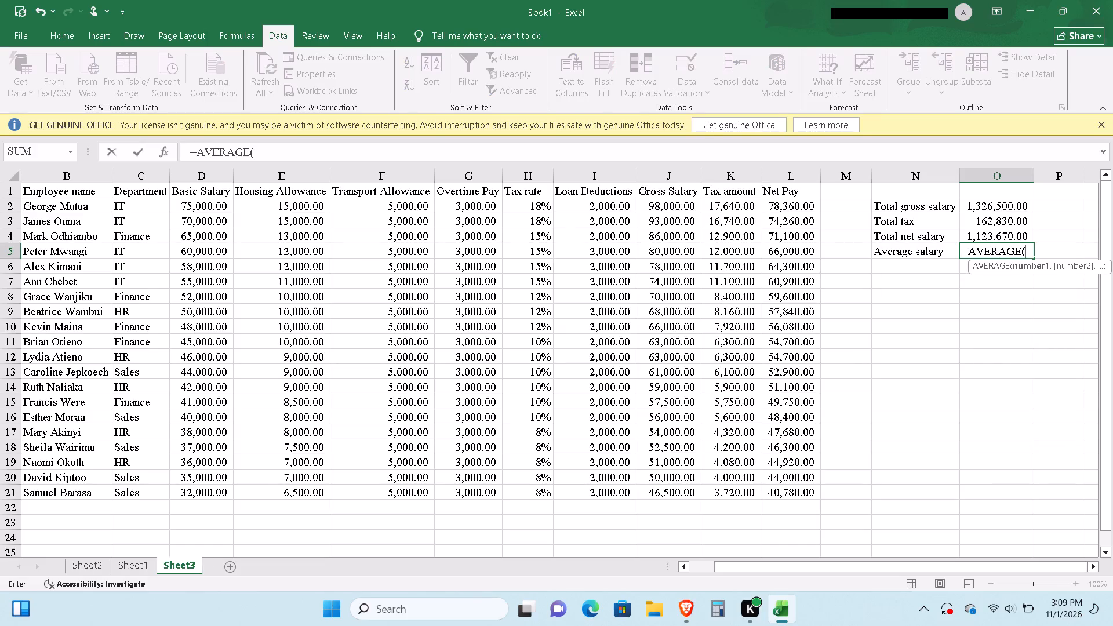
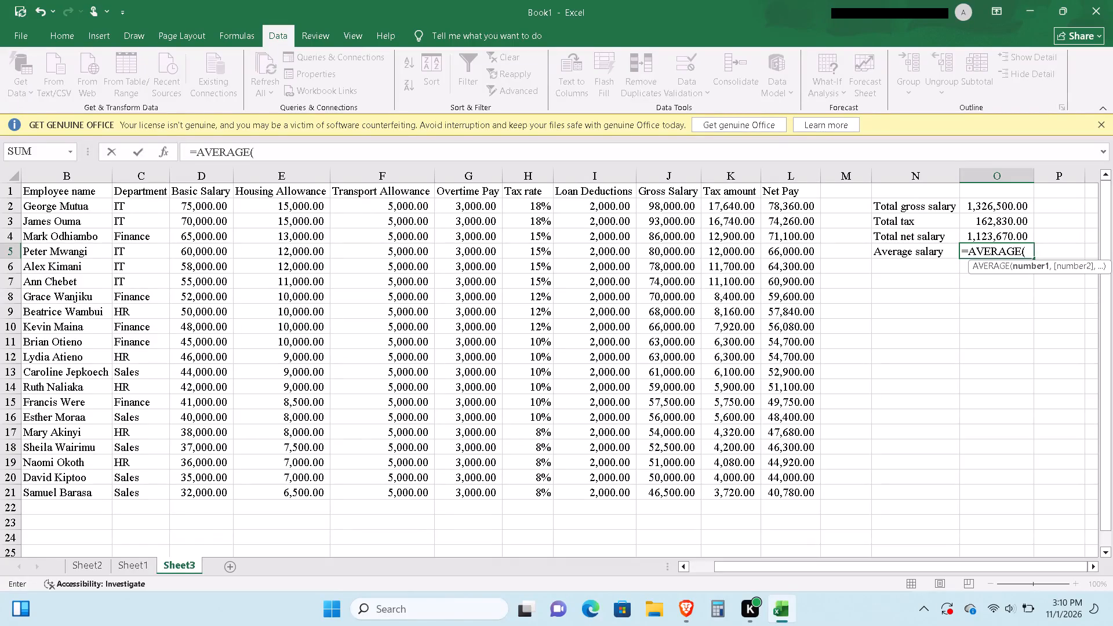
Complete the average salary formula in O5 by averaging the Net Pay range L2:L21.
left_click(804, 206)
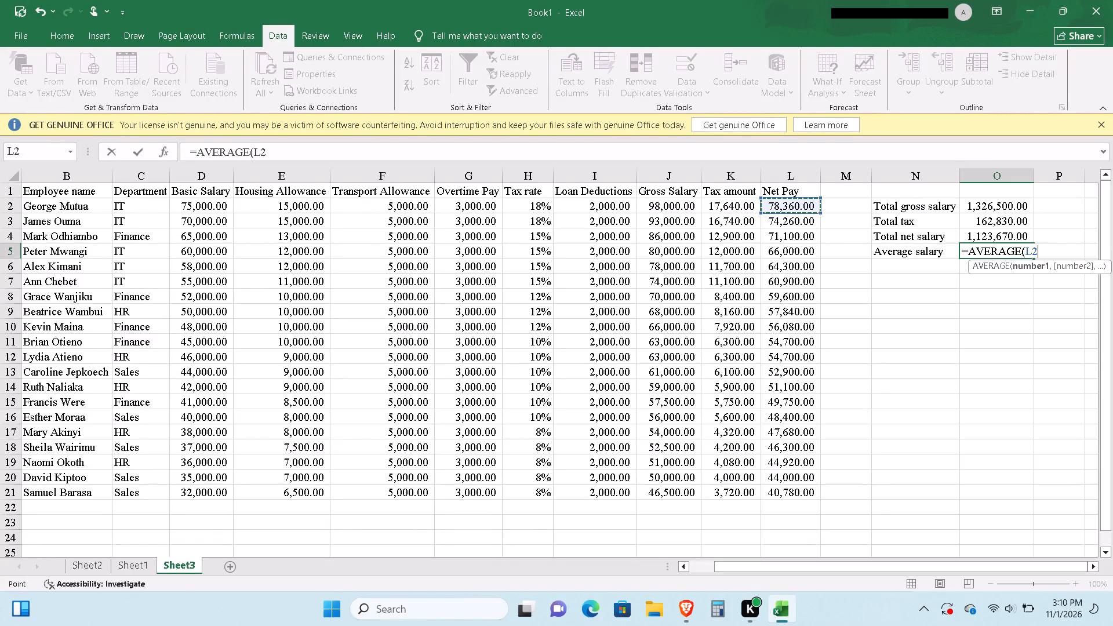
left_click_drag(820, 216, 813, 337)
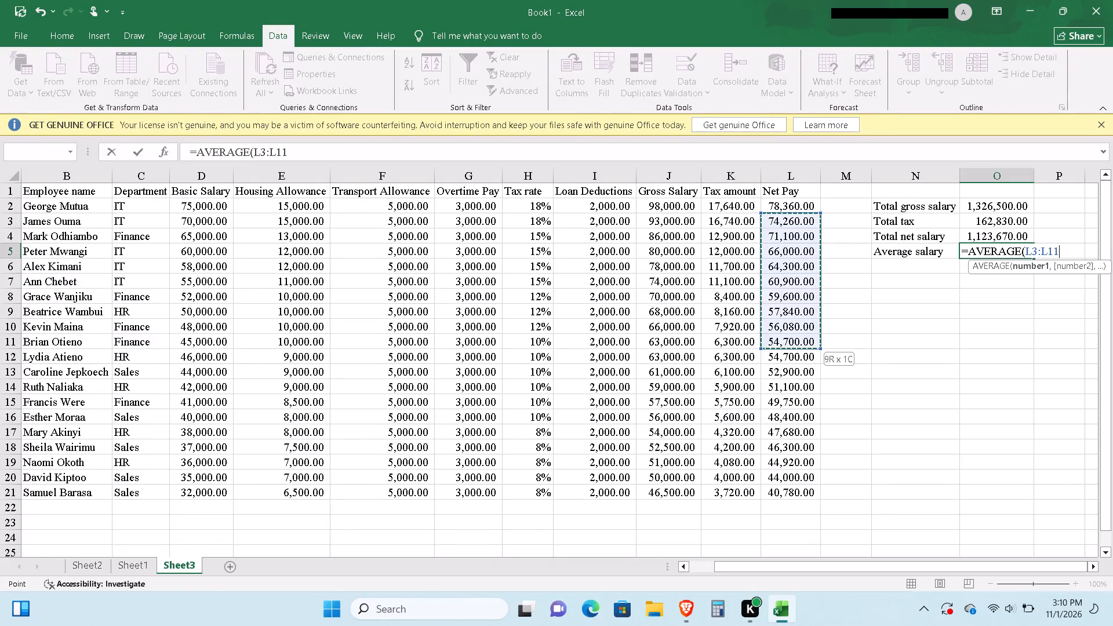
left_click_drag(813, 337, 809, 209)
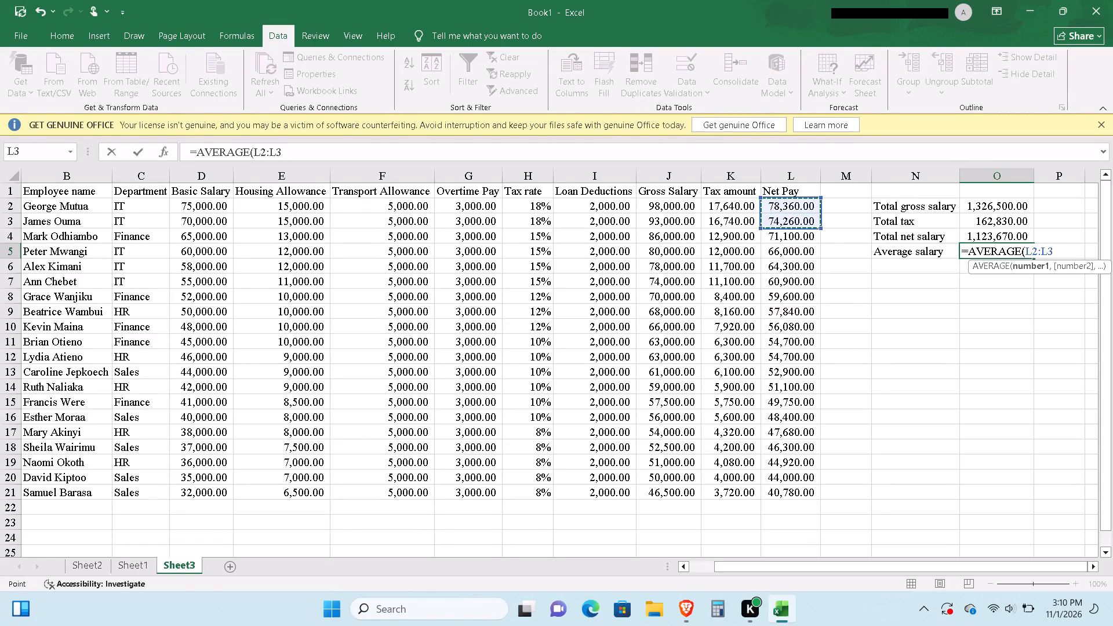
left_click_drag(820, 228, 819, 458)
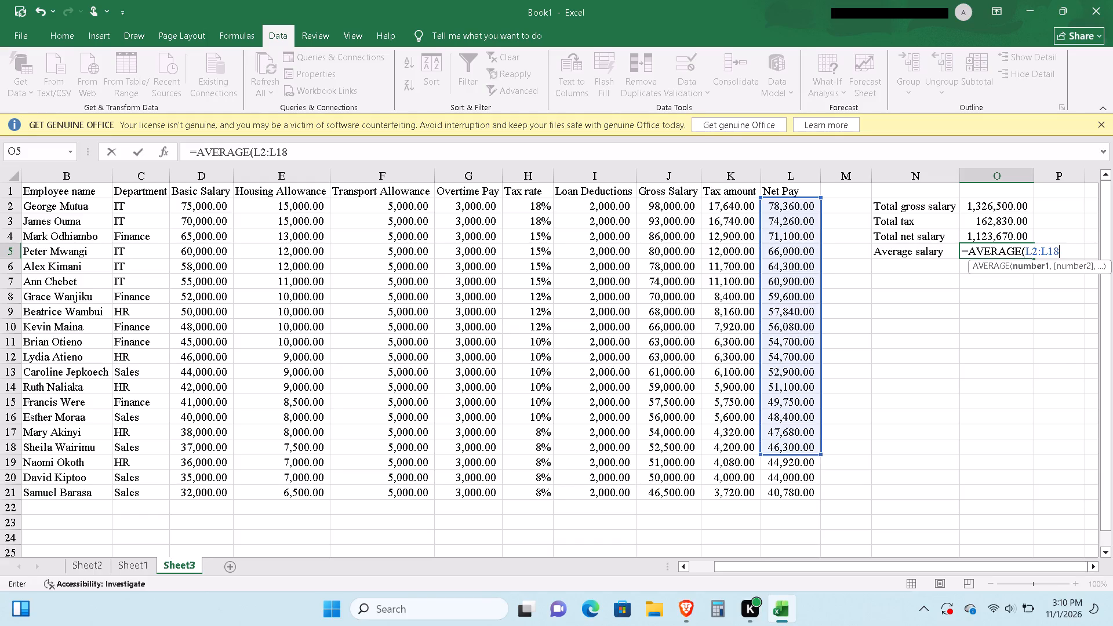
left_click_drag(819, 458, 817, 498)
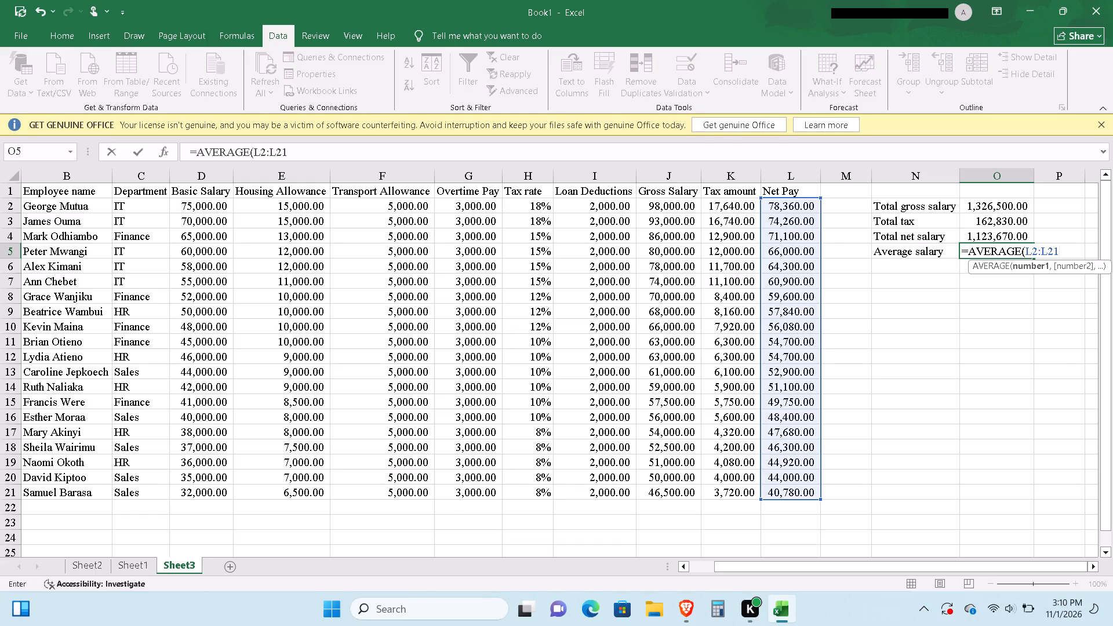
key("shift+parenright")
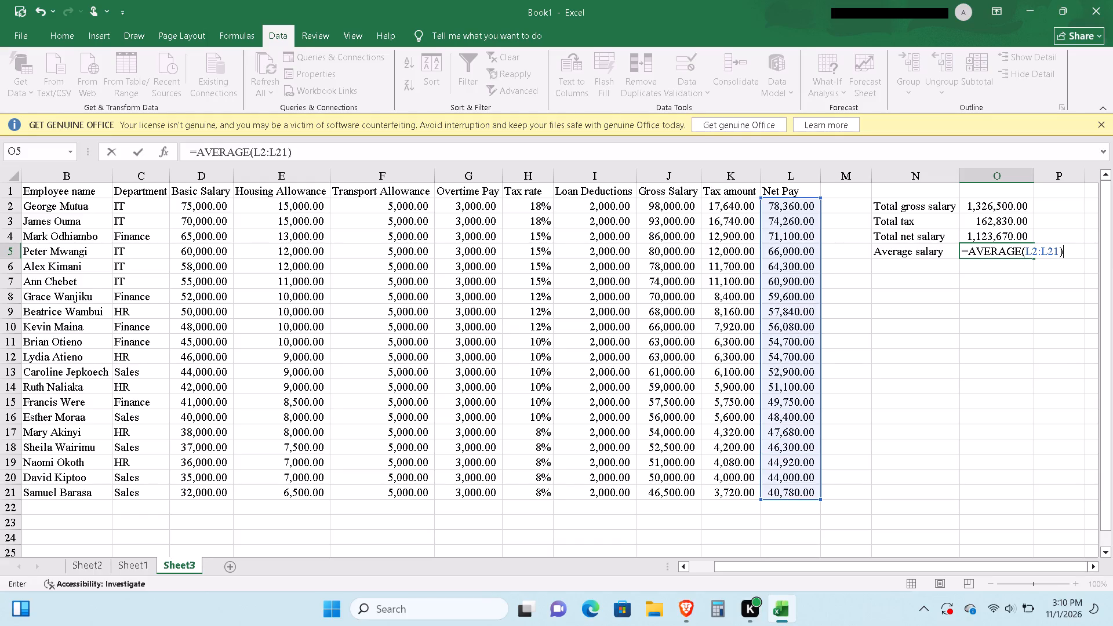
key("Return")
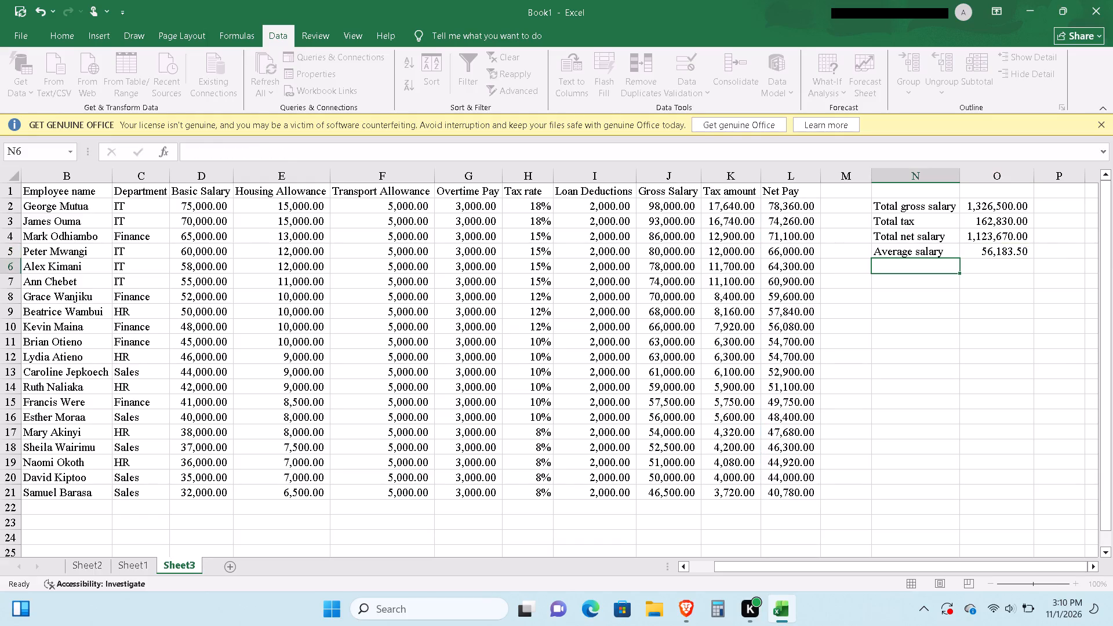
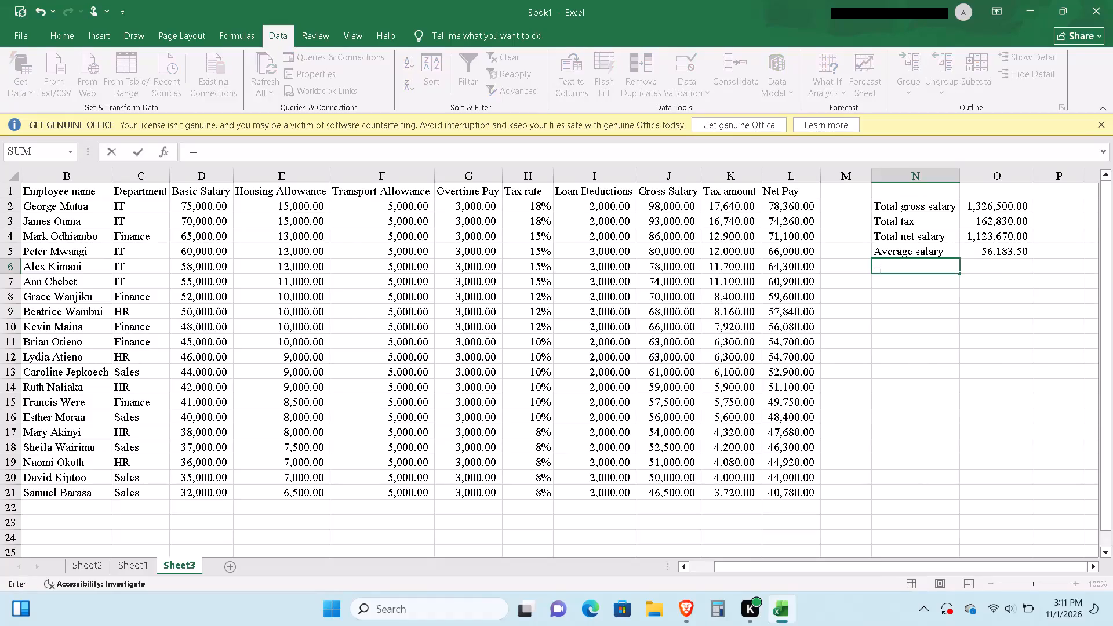
Complete the formula in N6 with SUMIF to total Net Pay L2:L21 where Department C2:C21 is "IT".
type("SUMIF")
key("shift+parenleft")
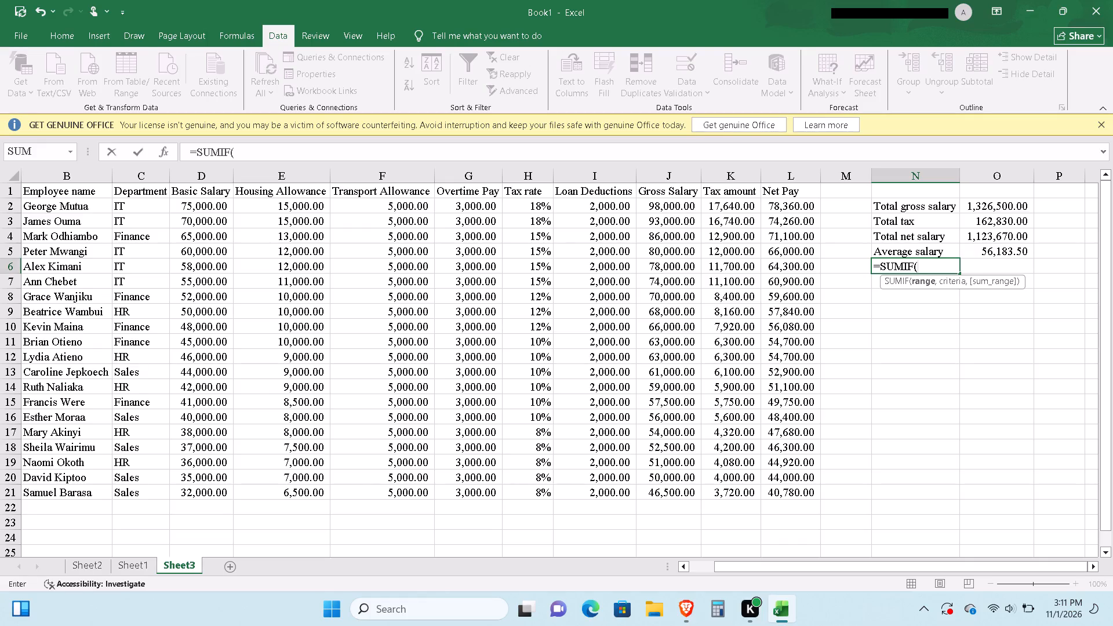
left_click(154, 201)
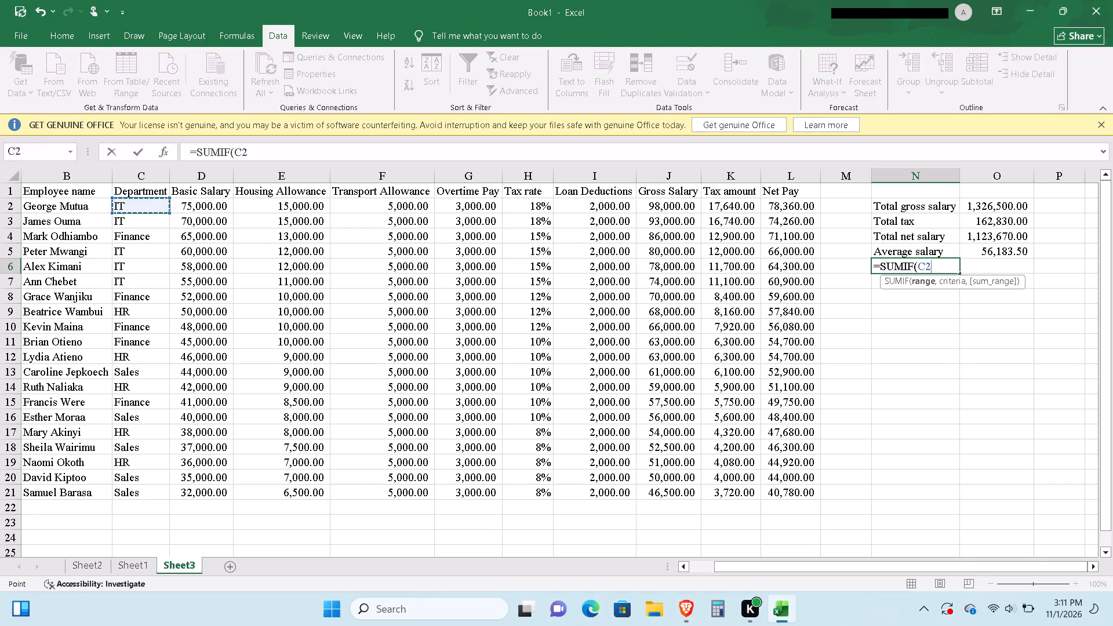
left_click_drag(168, 213, 160, 283)
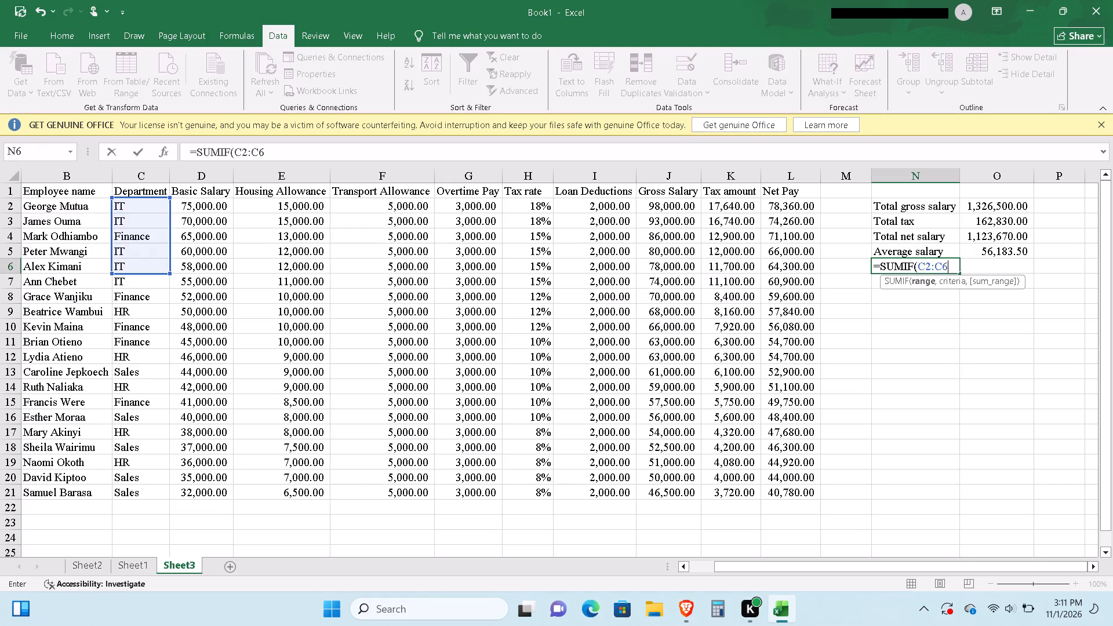
left_click_drag(160, 283, 165, 487)
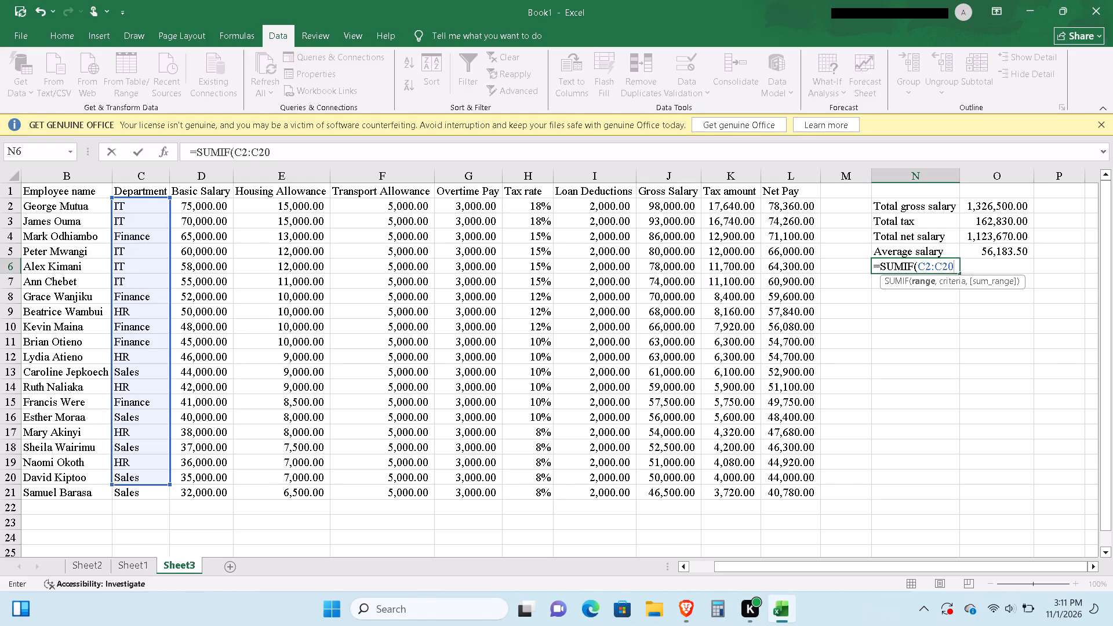
left_click_drag(165, 487, 165, 496)
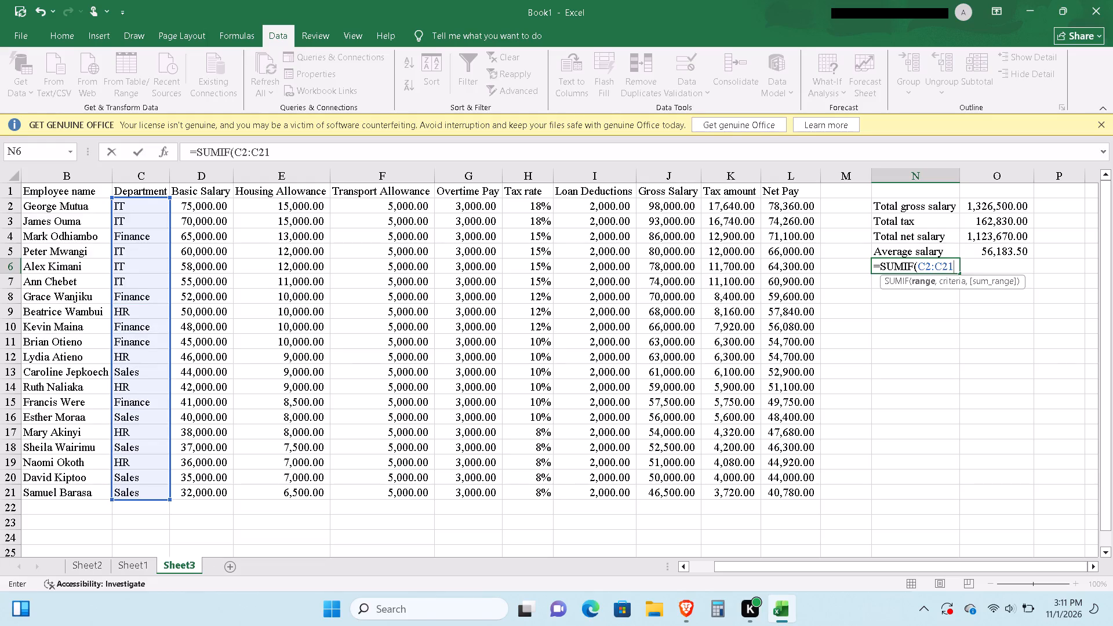
key("comma")
key("shift+quotedbl")
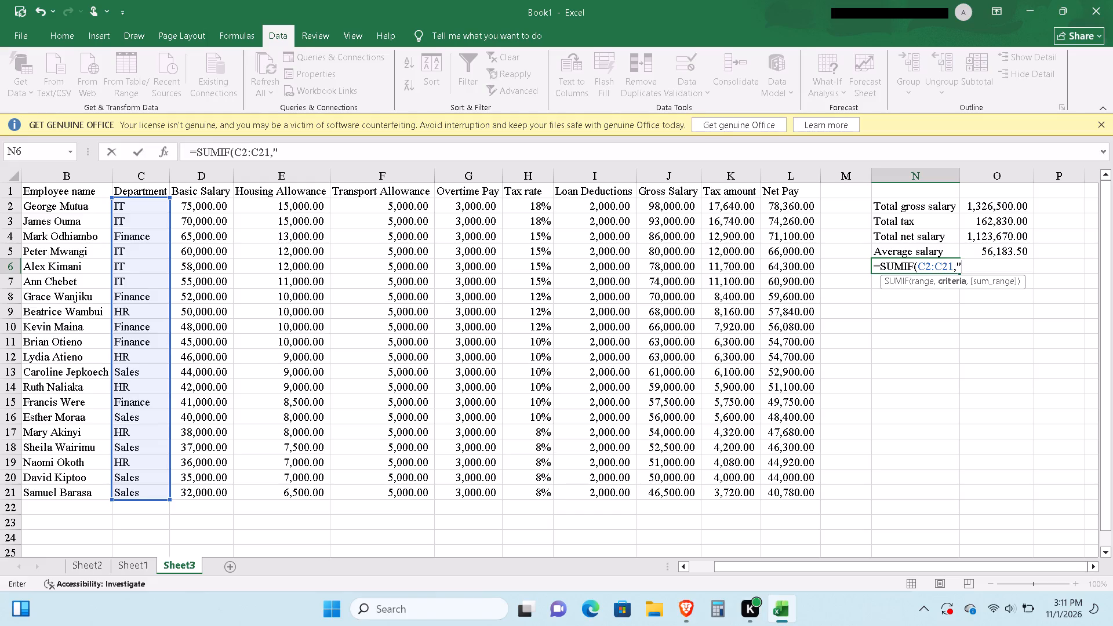
type("IT")
key("shift+quotedbl")
key("comma")
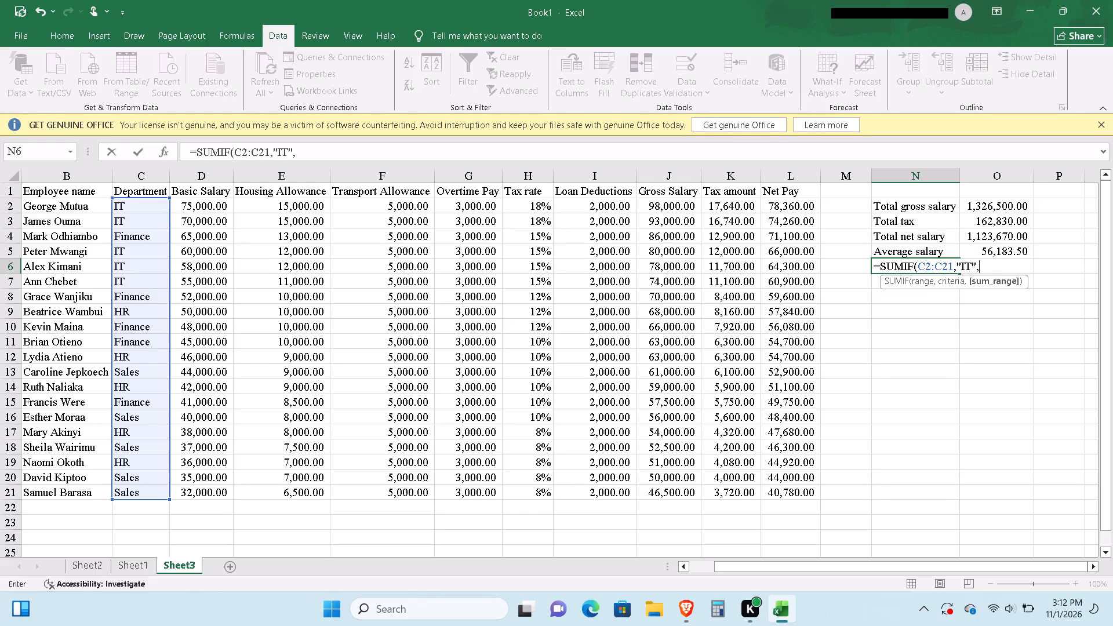
left_click(792, 201)
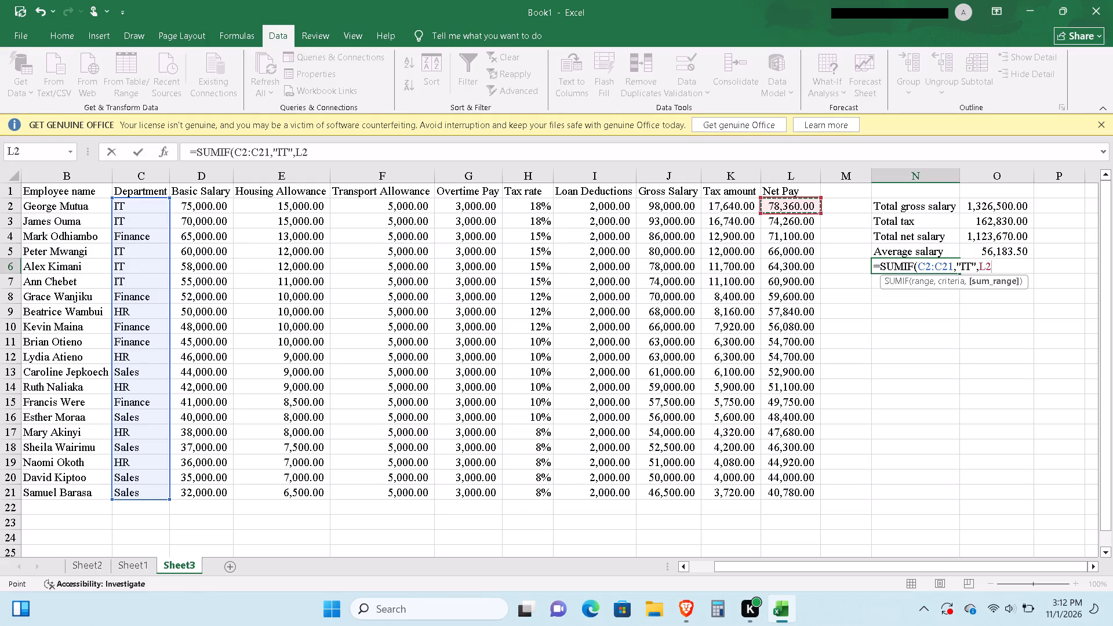
left_click_drag(819, 214, 807, 470)
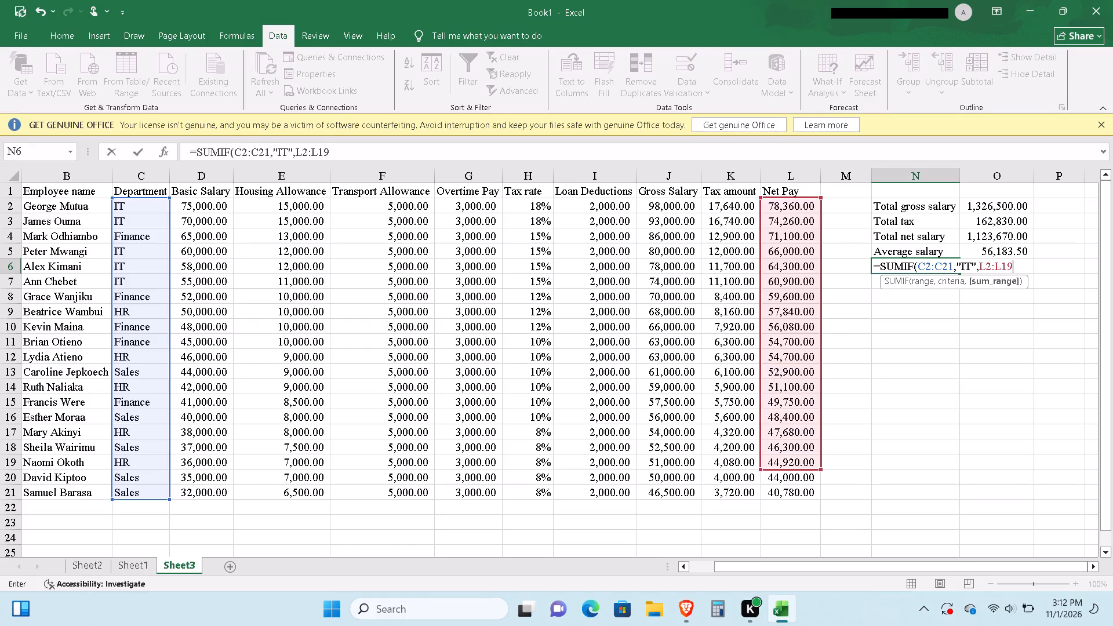
left_click_drag(807, 470, 807, 494)
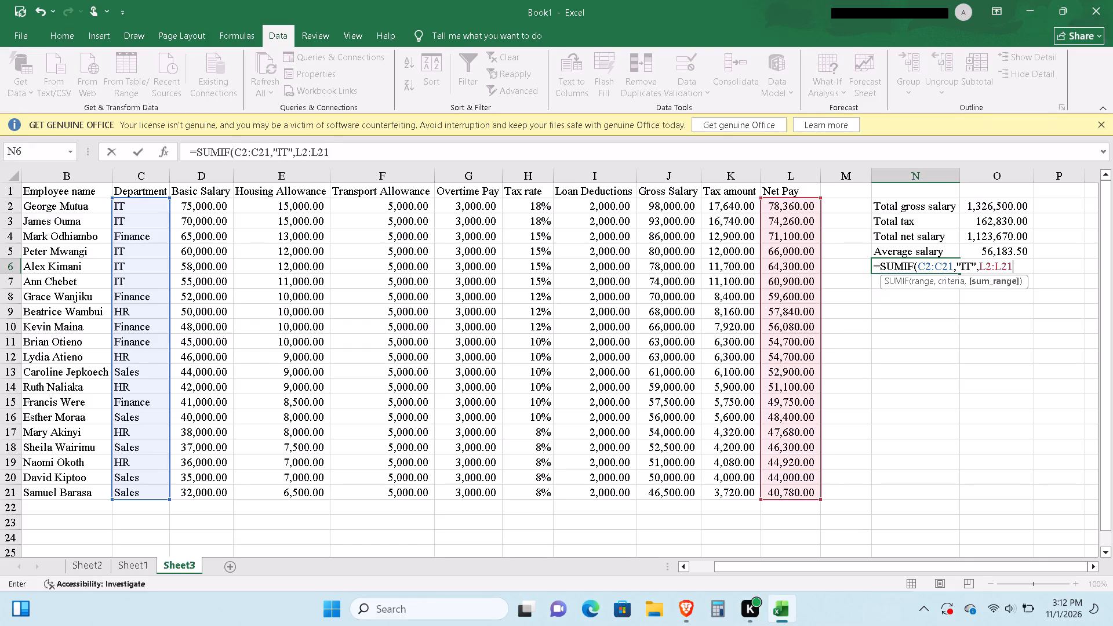
key("shift+parenright")
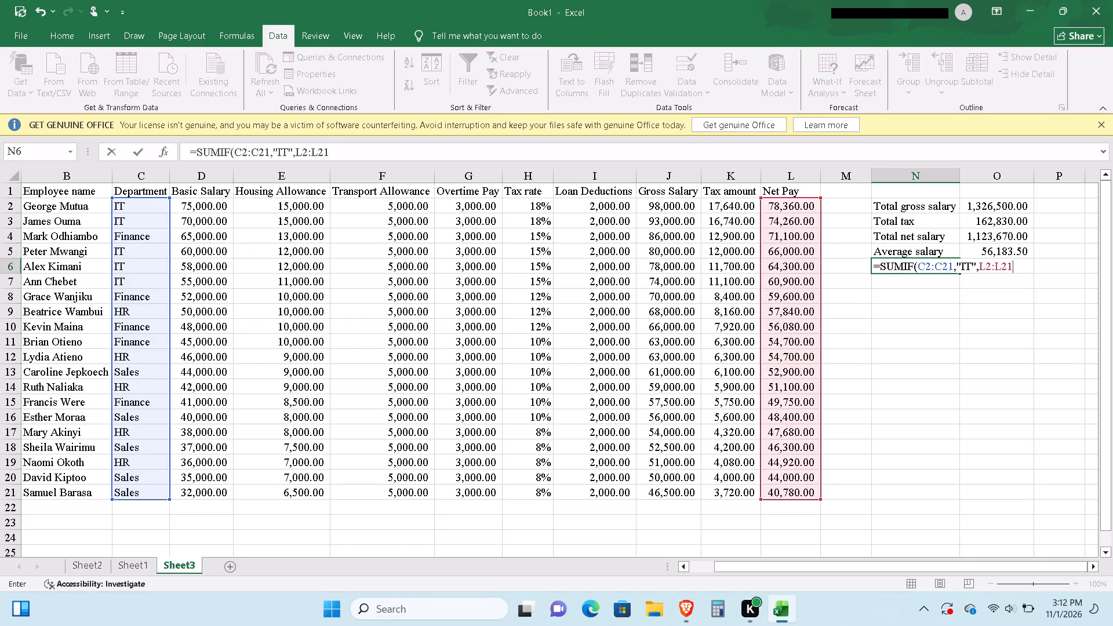
key("Return")
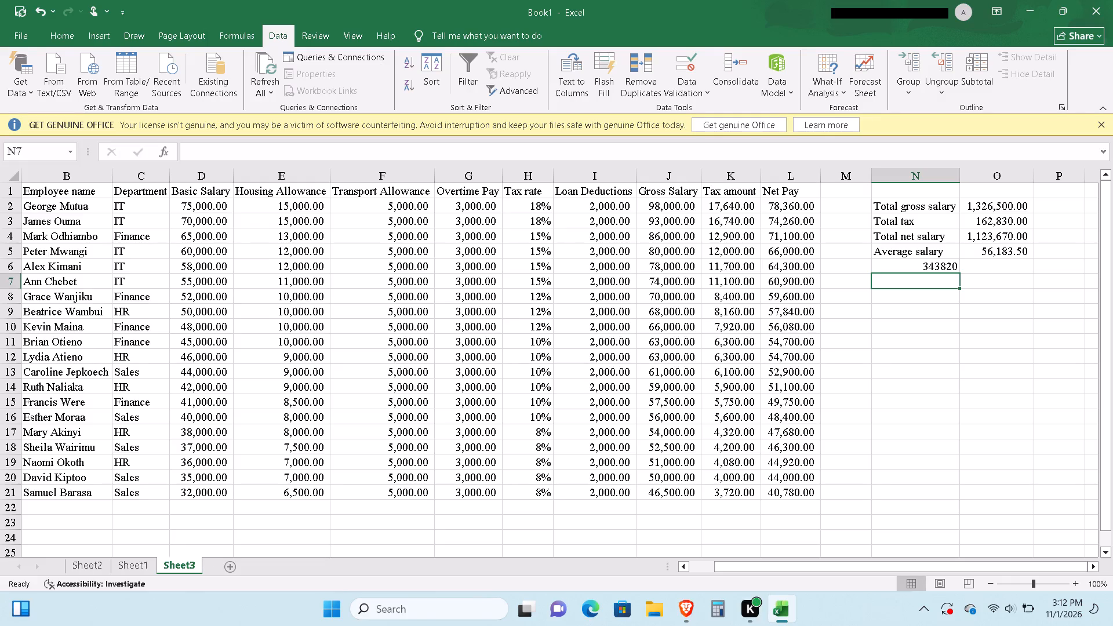
Format the IT net pay total in N6 with the comma number style.
left_click(900, 266)
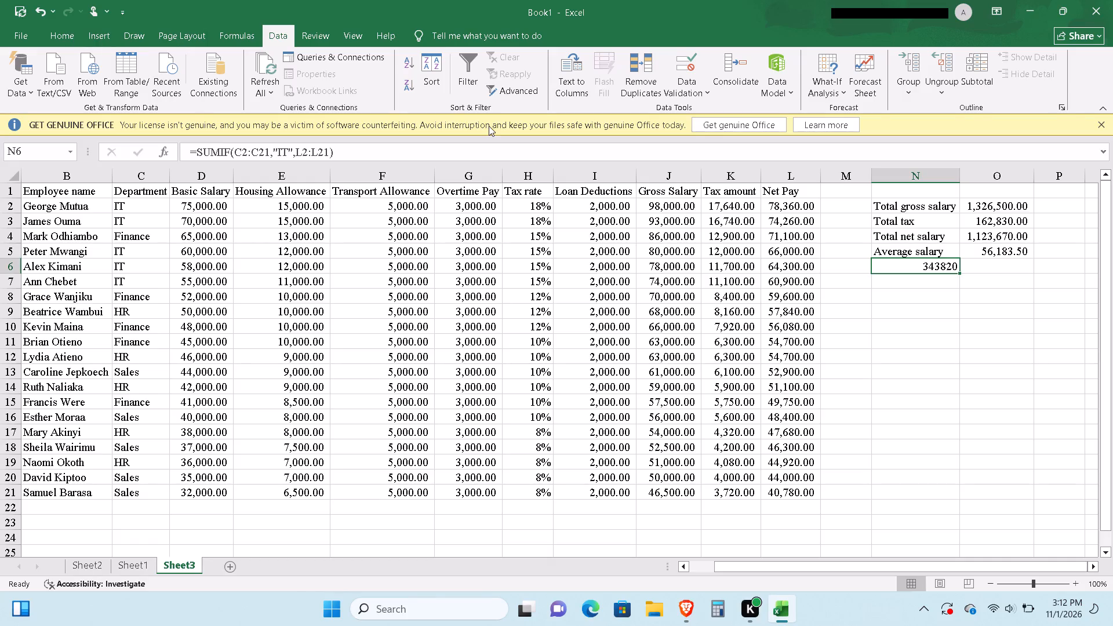
left_click(66, 42)
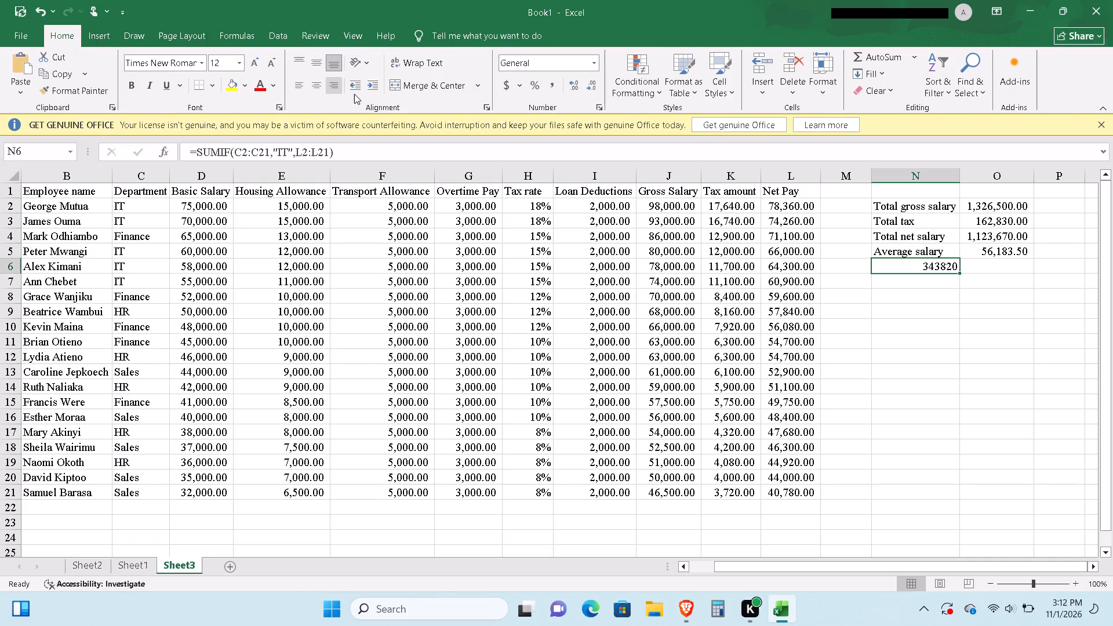
left_click(552, 91)
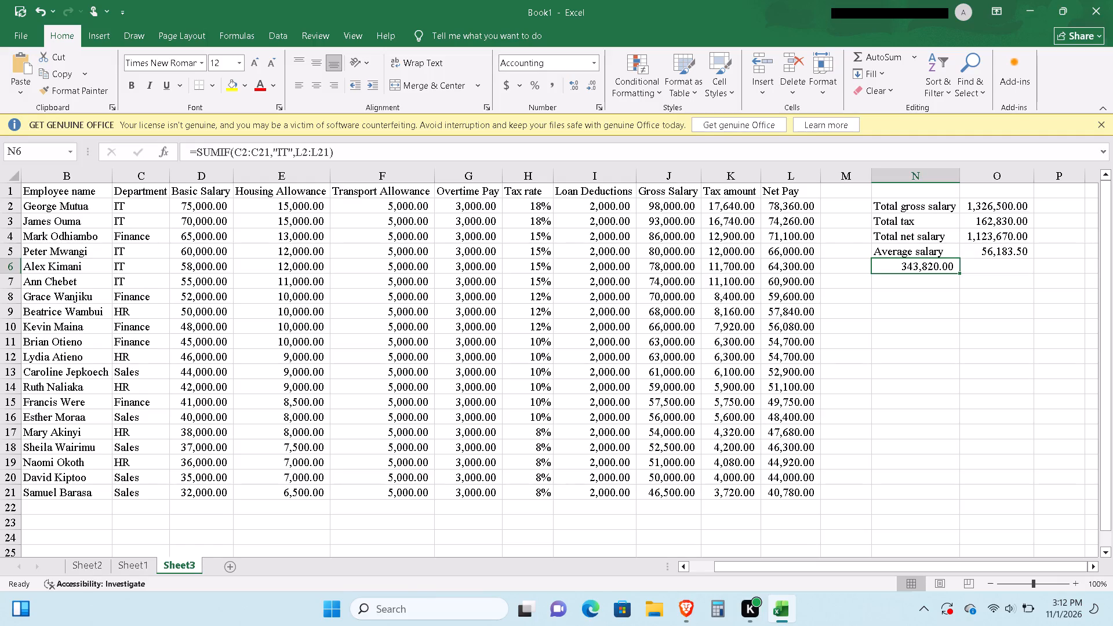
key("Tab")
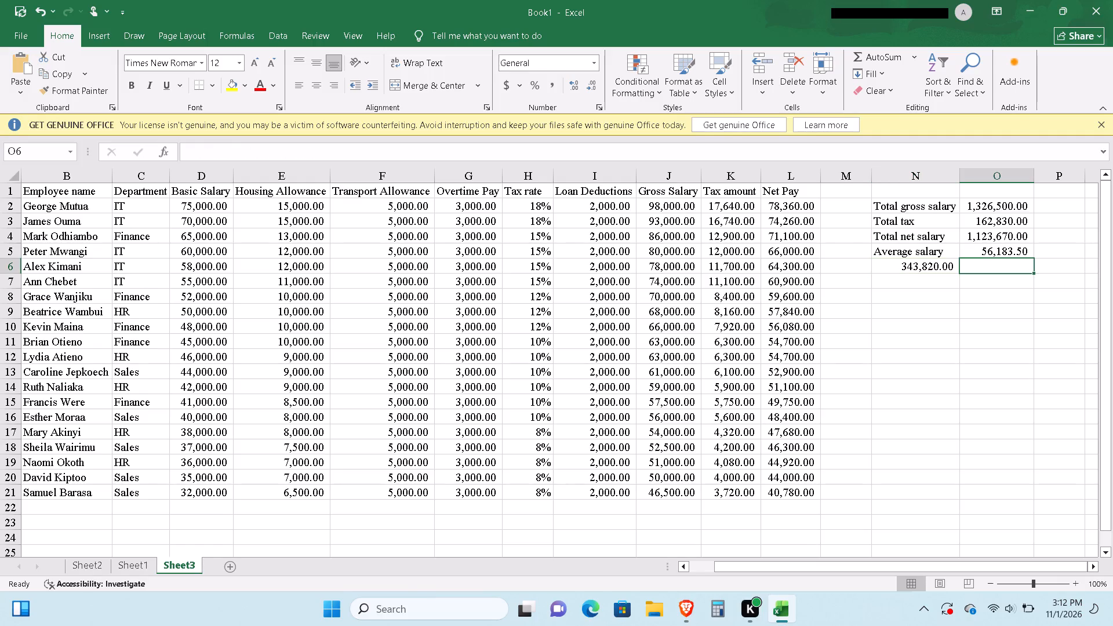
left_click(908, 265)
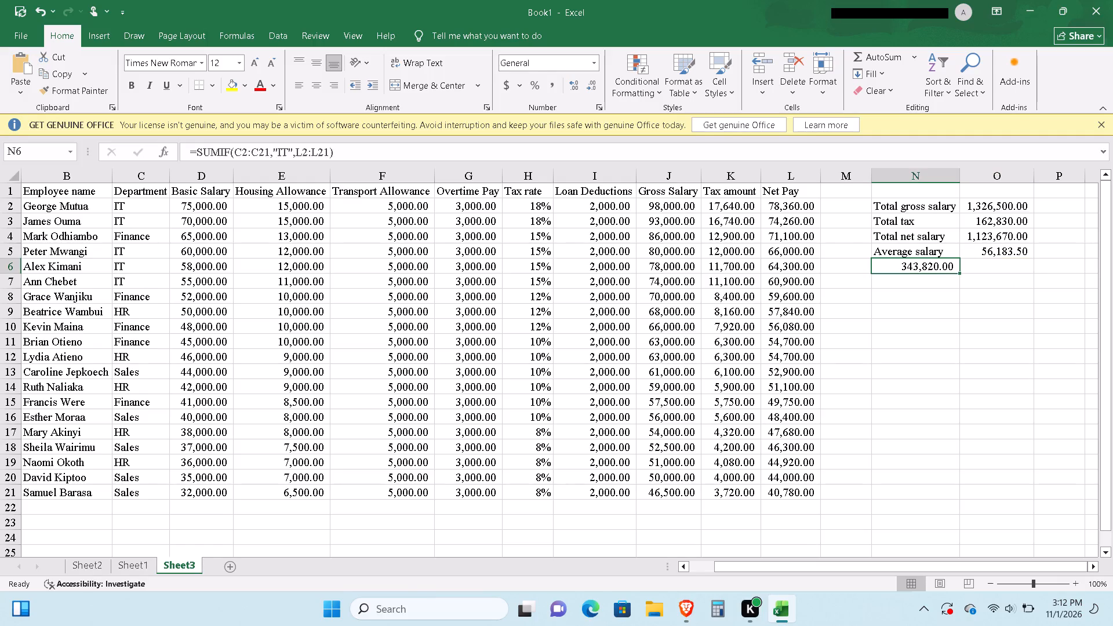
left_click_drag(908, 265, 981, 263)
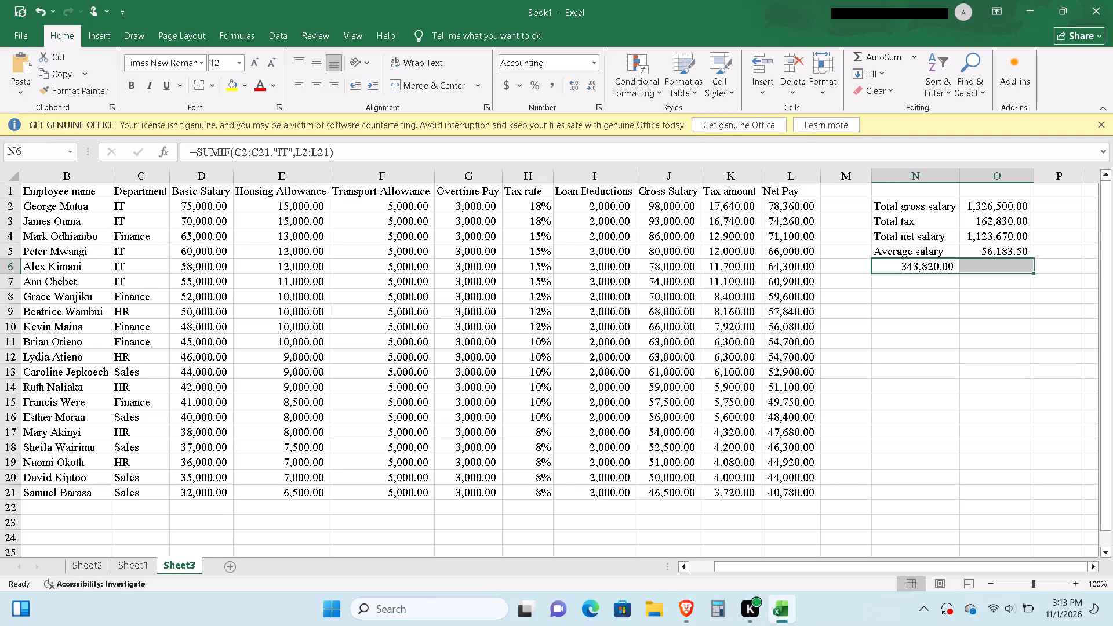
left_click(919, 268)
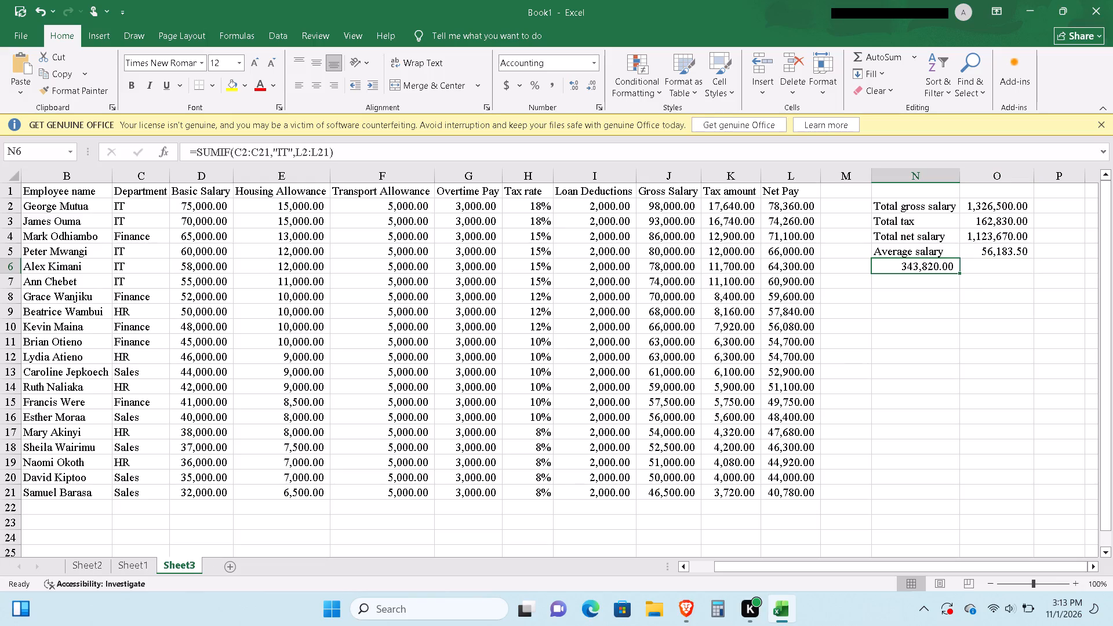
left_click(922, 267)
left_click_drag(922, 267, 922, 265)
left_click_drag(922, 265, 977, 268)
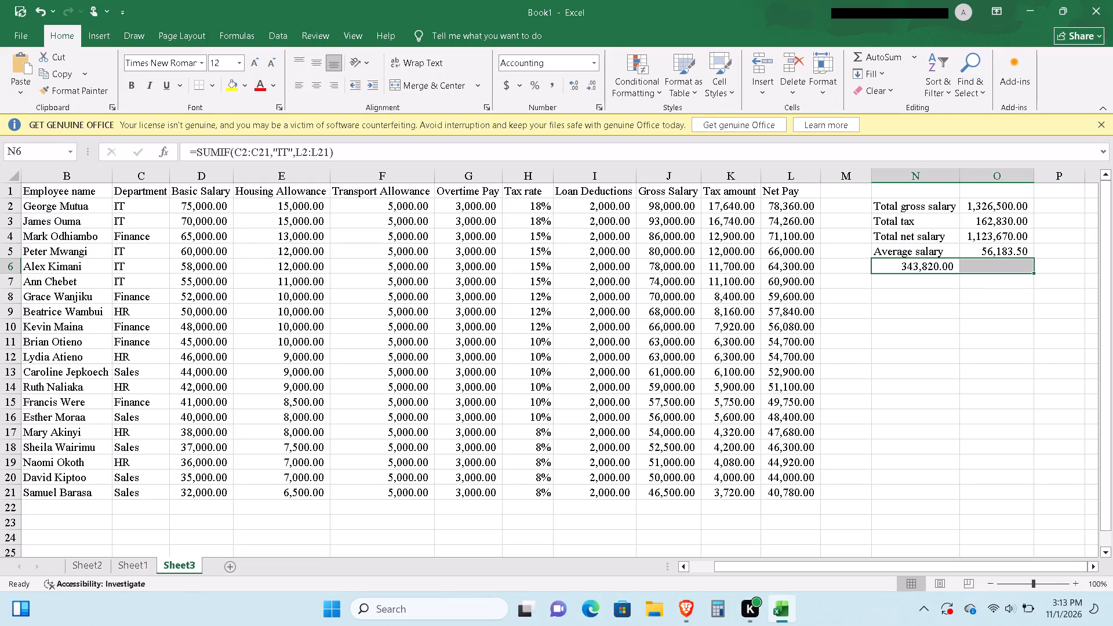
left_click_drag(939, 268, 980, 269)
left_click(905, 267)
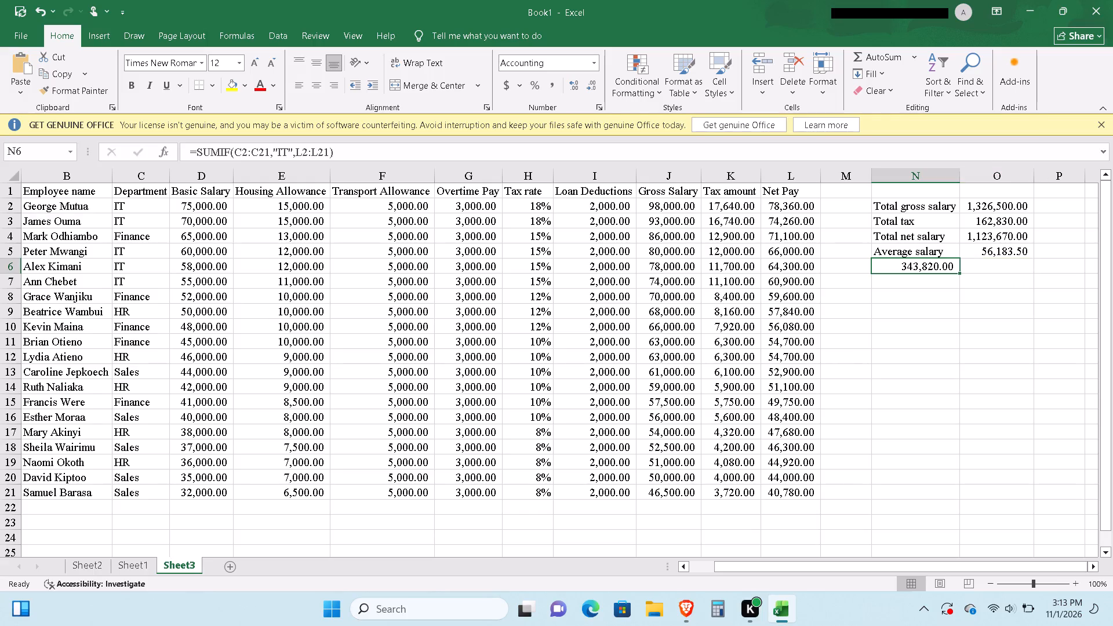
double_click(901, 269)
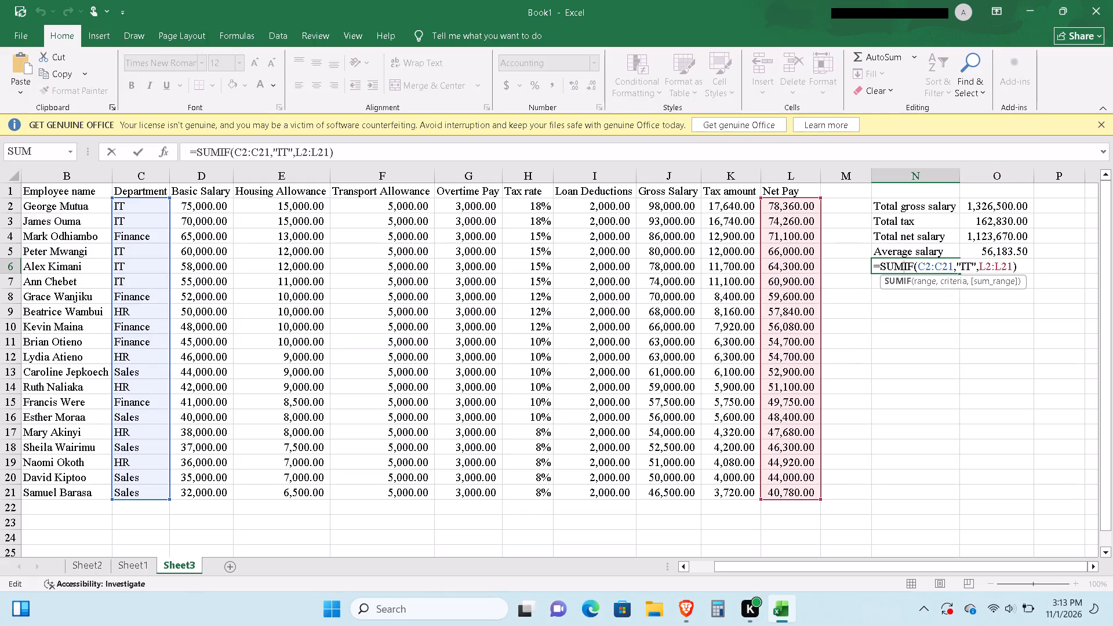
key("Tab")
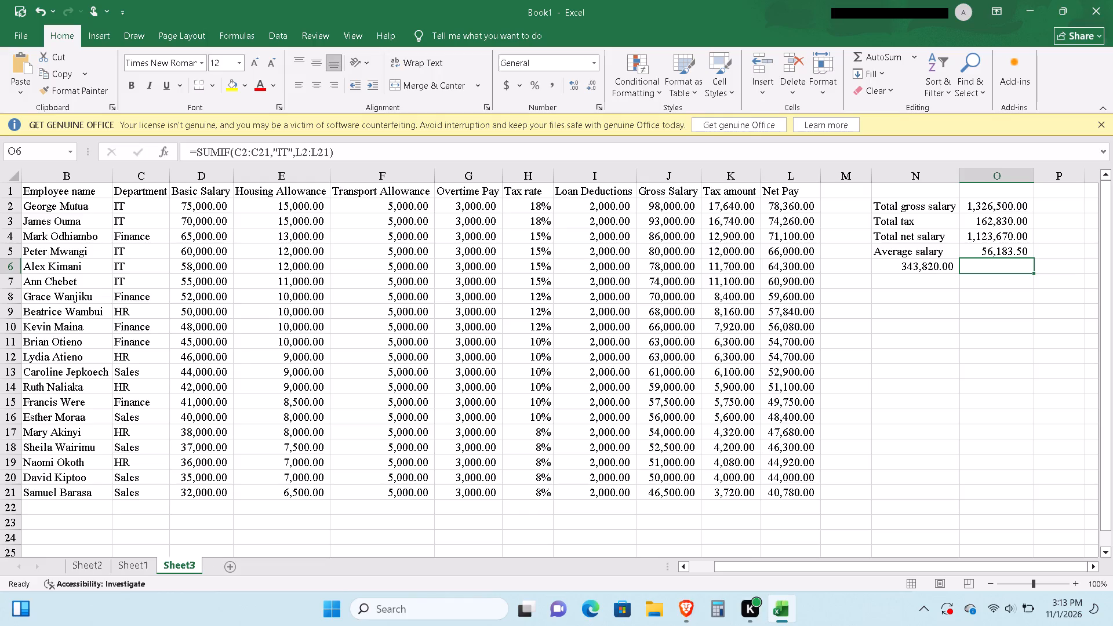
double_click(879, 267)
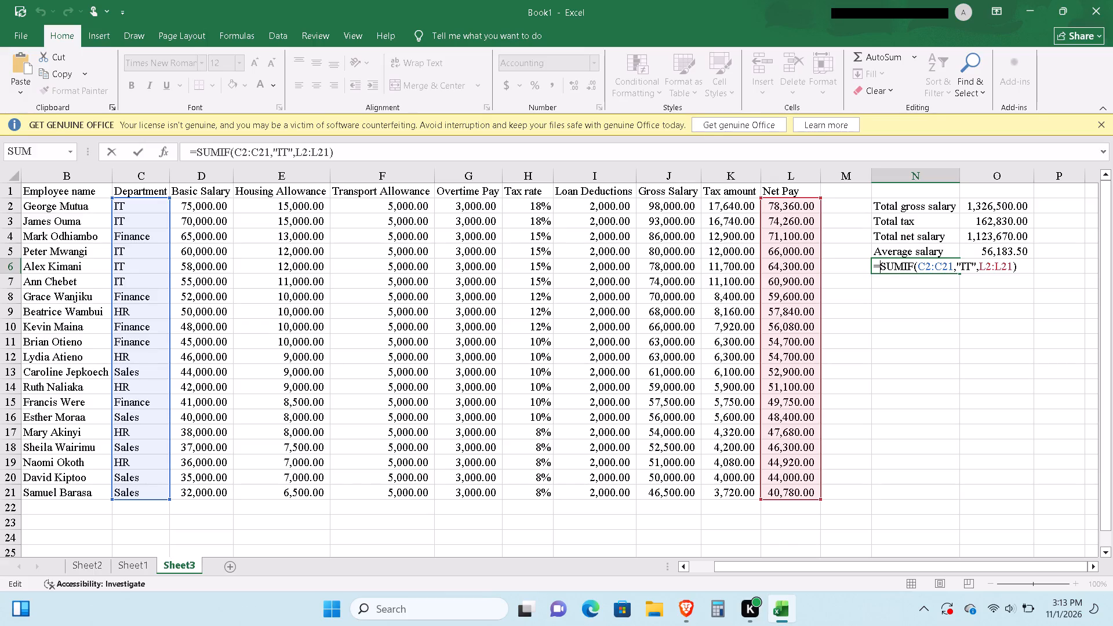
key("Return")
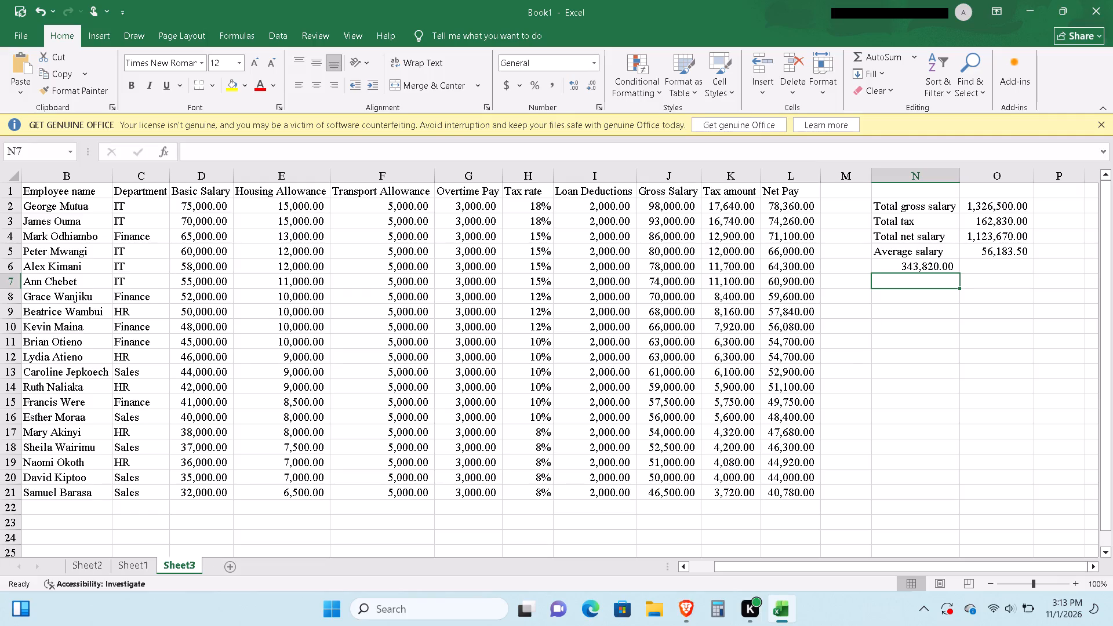
Copy the IT net pay SUMIF formula from N6 and paste it into O6.
left_click(939, 264)
right_click(931, 268)
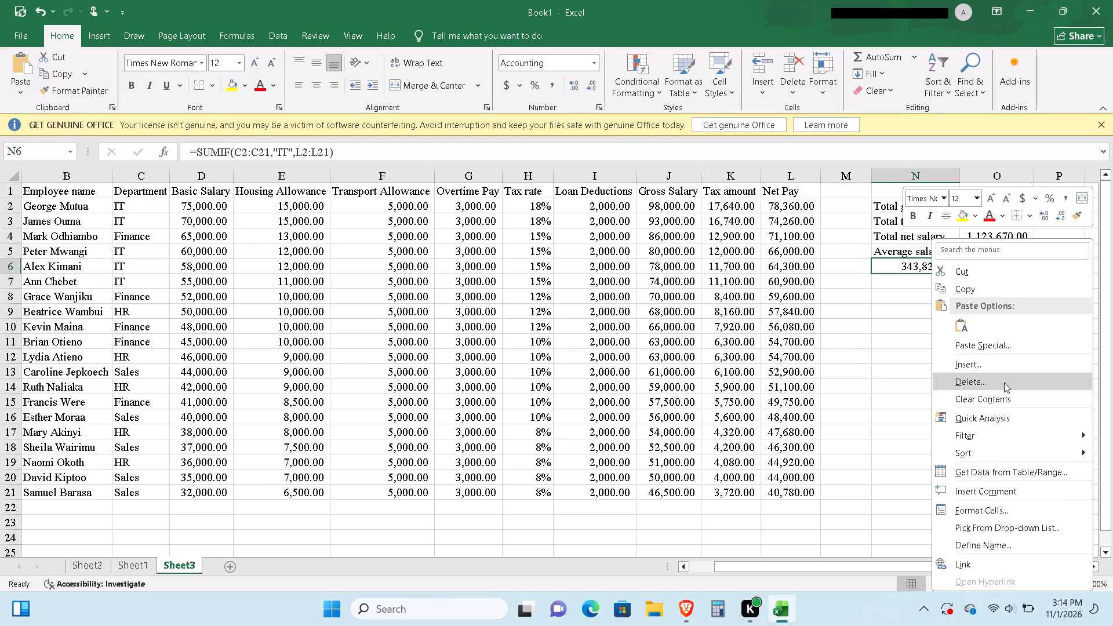
left_click(965, 289)
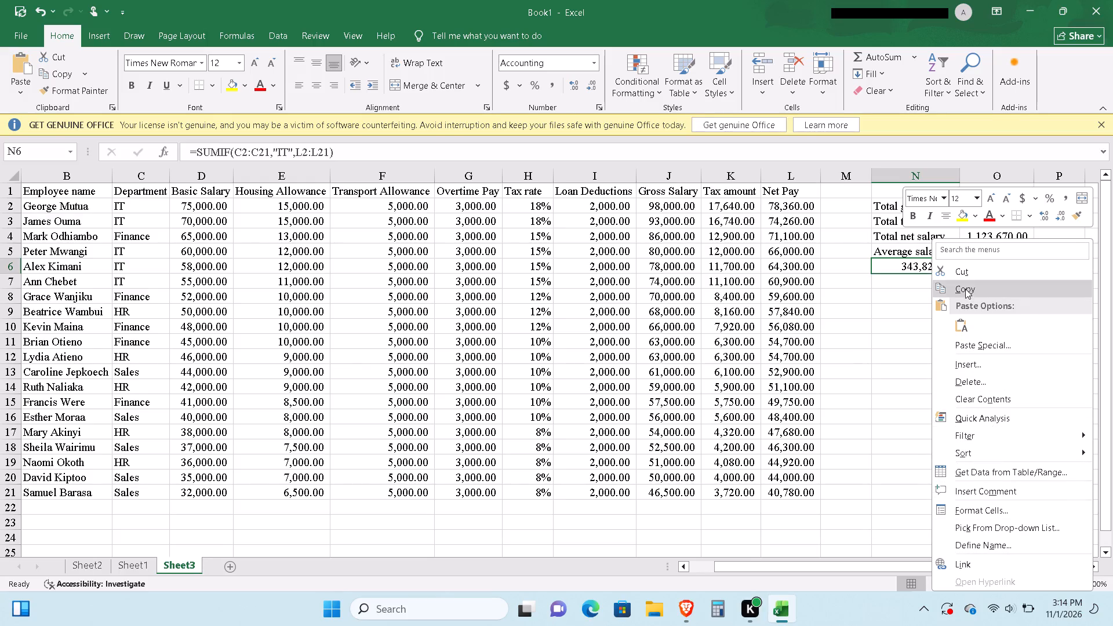
left_click(981, 270)
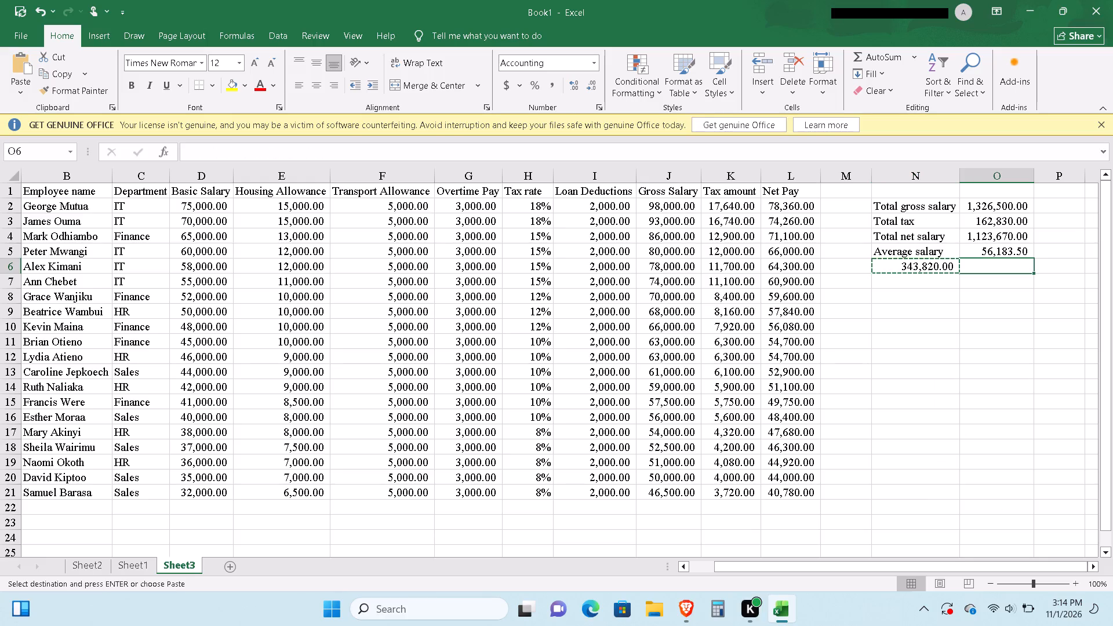
key("ctrl+v")
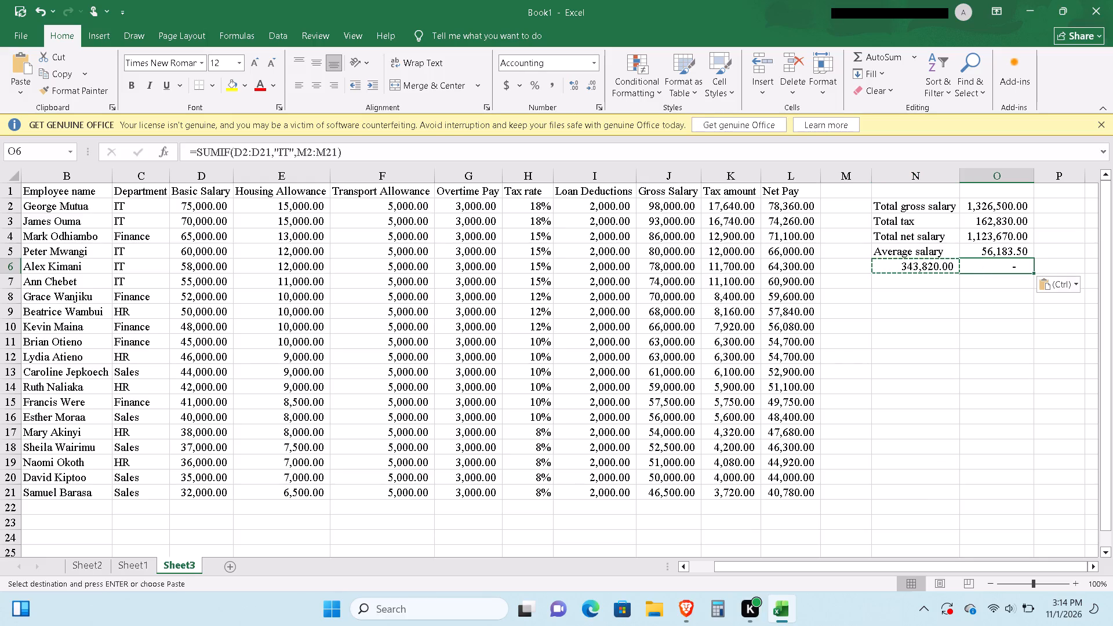
key("Return")
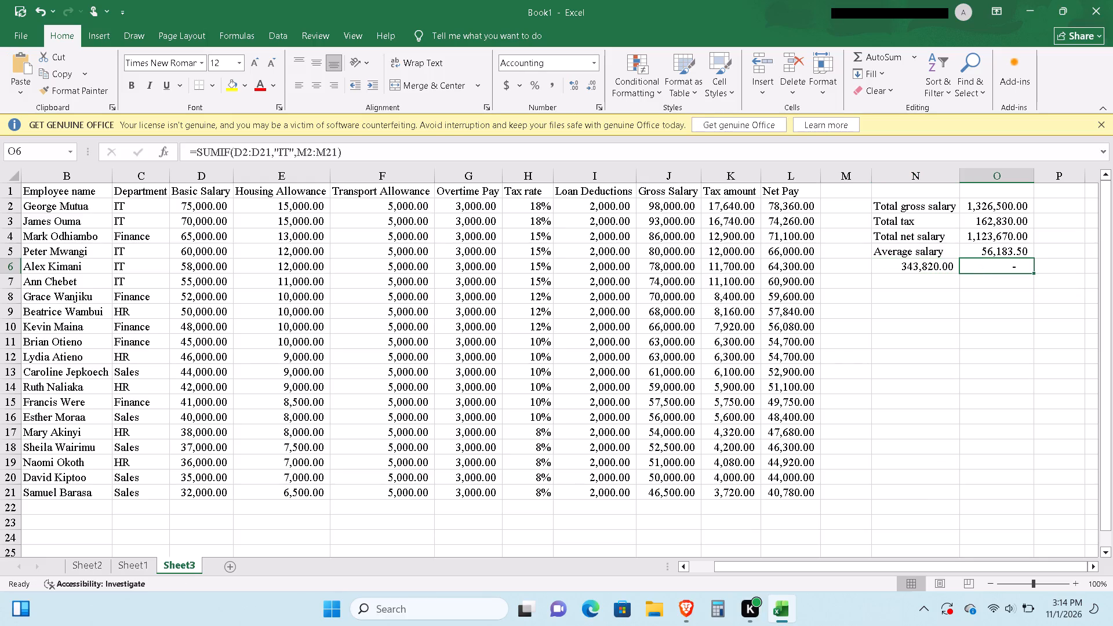
AutoFit the width of column O to its contents and reselect the pasted SUMIF cell O6.
key("Return")
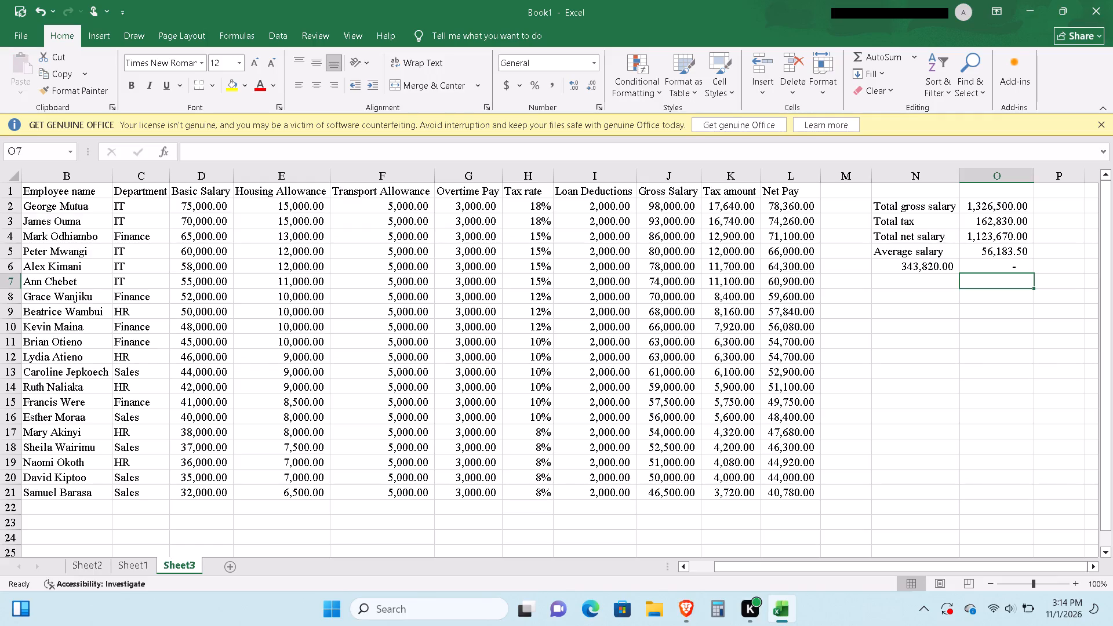
left_click(991, 265)
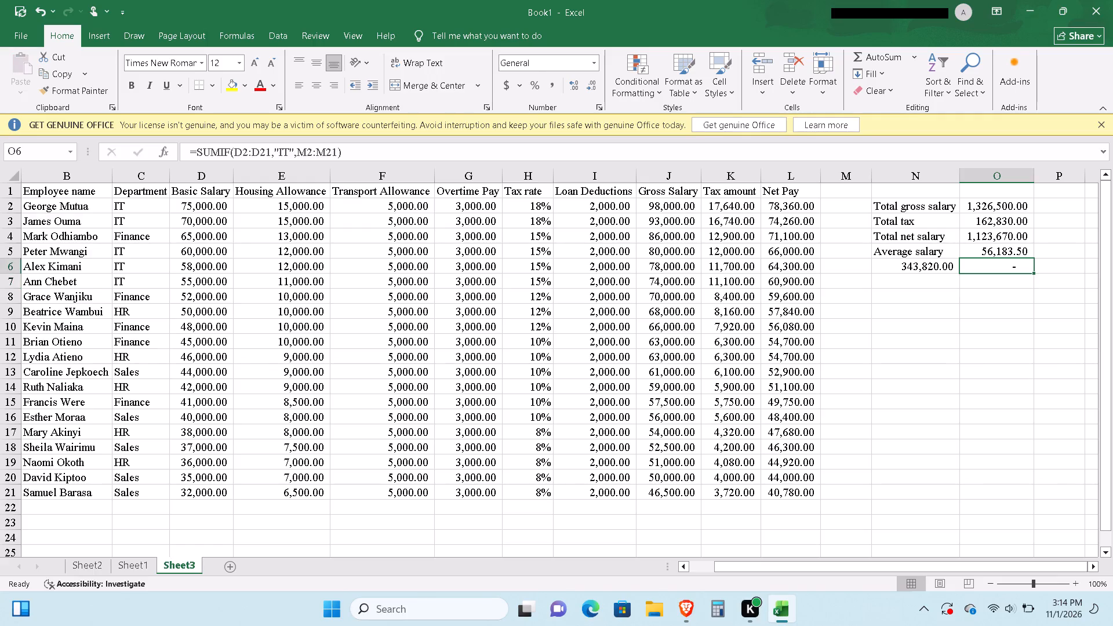
double_click(1034, 175)
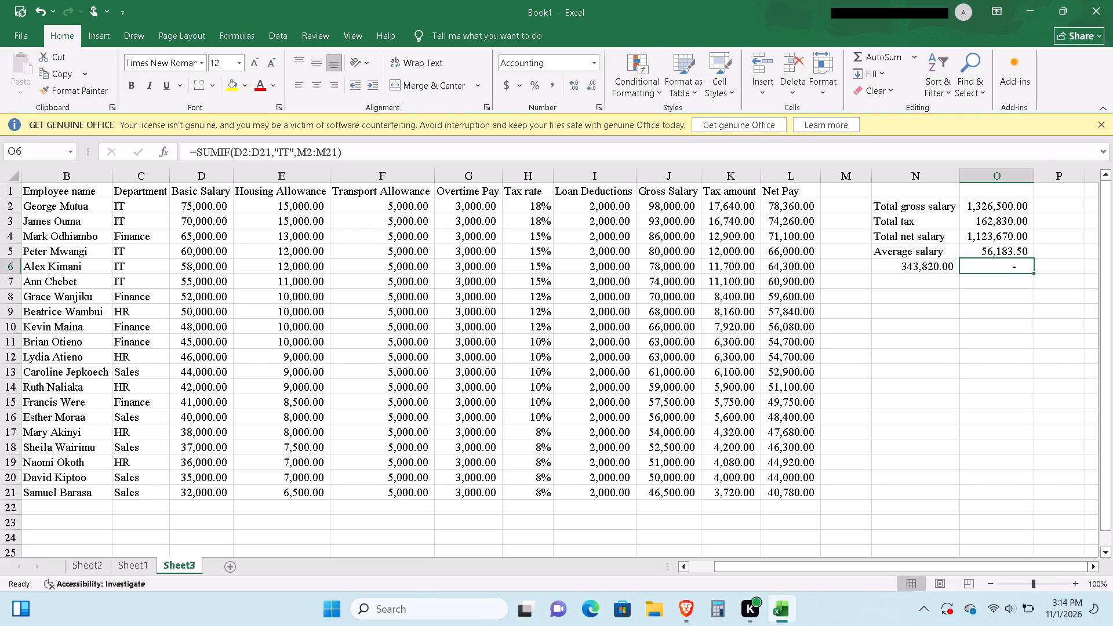
left_click(967, 267)
left_click(976, 267)
Clear the original IT net pay SUMIF formula from N6, leaving the cell open for entry.
left_click(940, 270)
key("BackSpace")
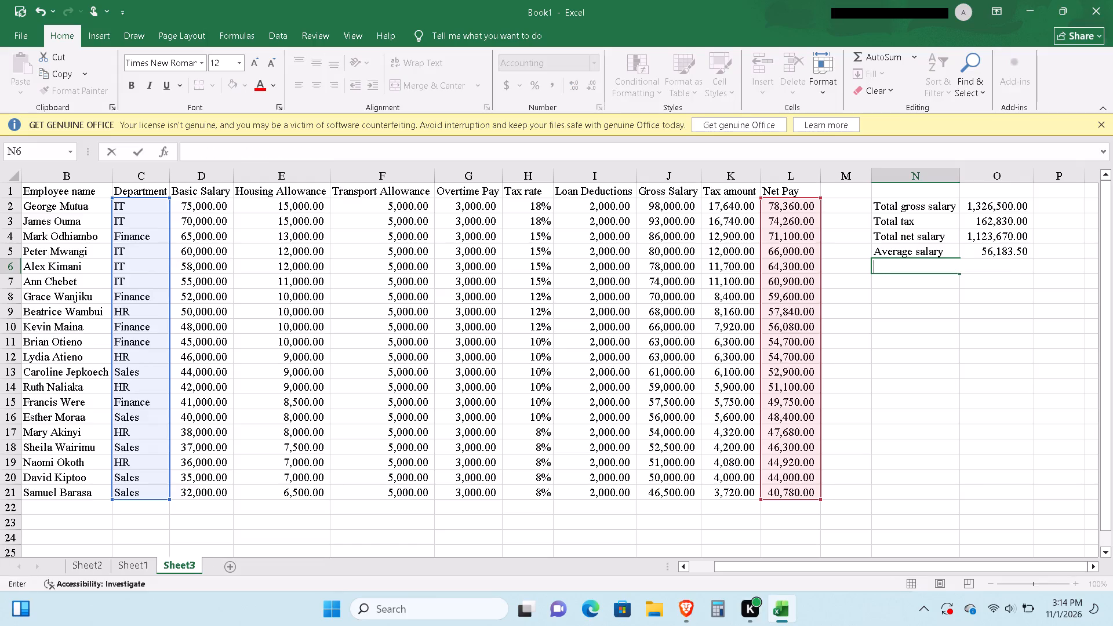
left_click(940, 270)
key("BackSpace")
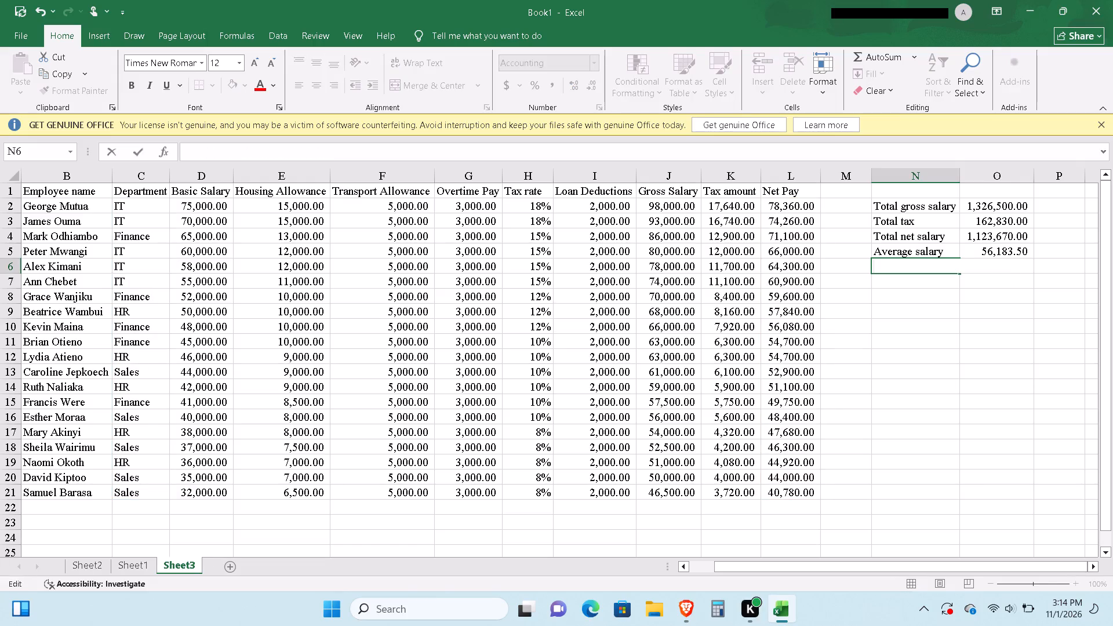